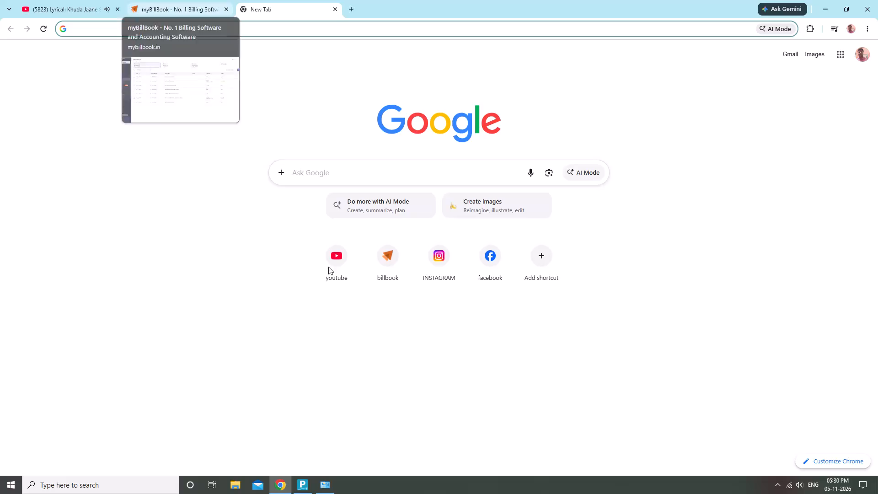
Switch to the billing tab, create a sales invoice and add 5 bags of Wheat Seeds Laxmi 303 (20kg).
click(158, 0)
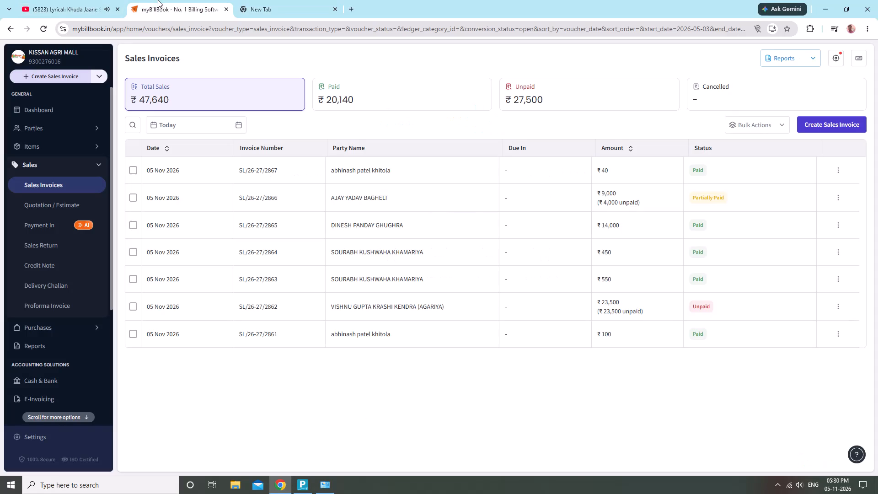
click(314, 135)
click(820, 129)
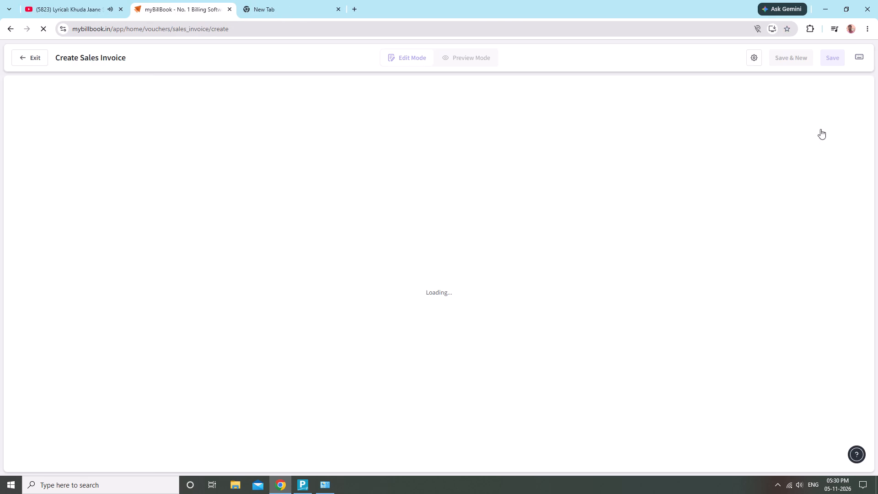
click(261, 238)
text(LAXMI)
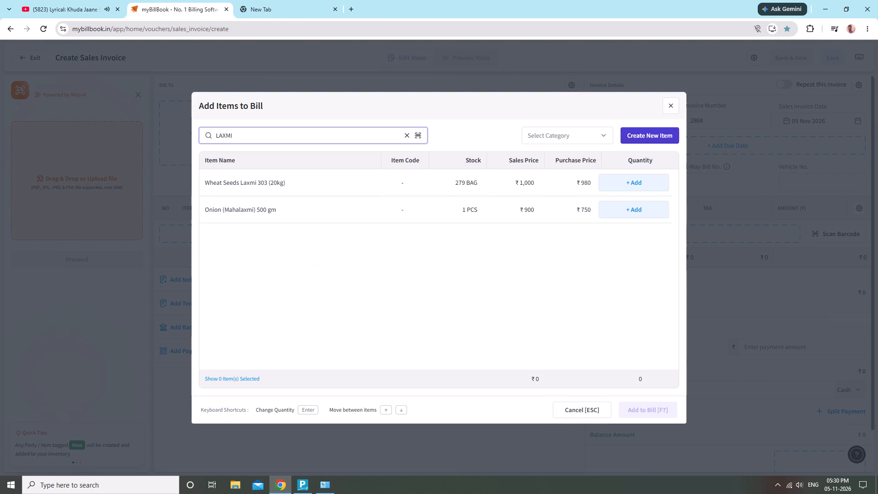
click(618, 185)
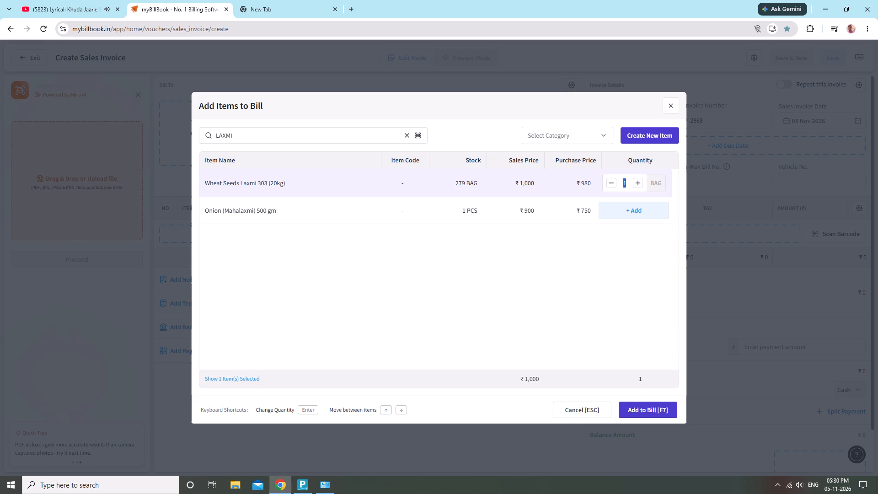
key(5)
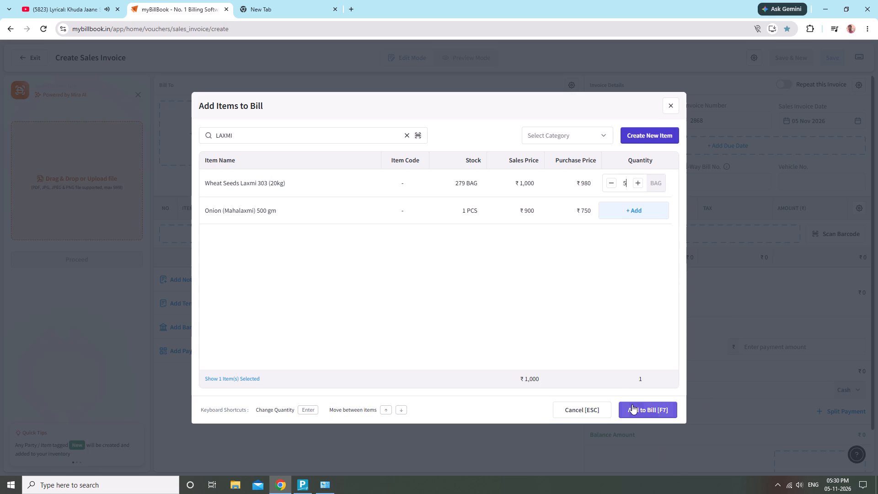
click(632, 404)
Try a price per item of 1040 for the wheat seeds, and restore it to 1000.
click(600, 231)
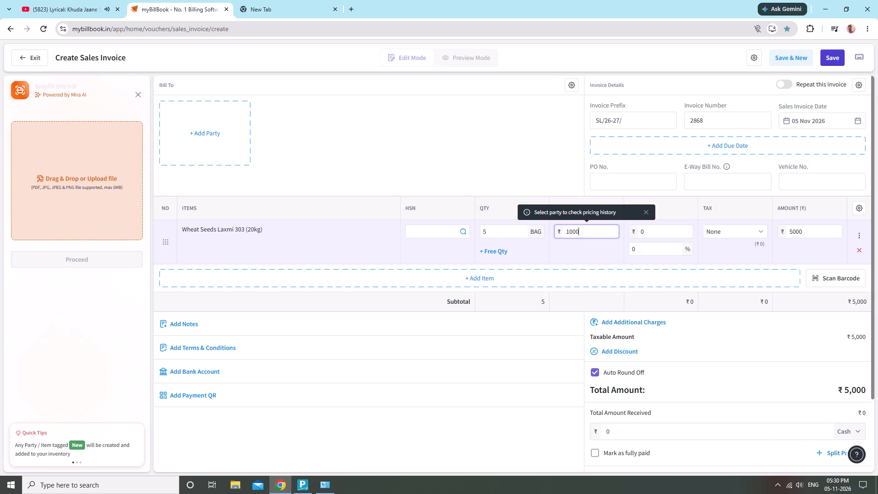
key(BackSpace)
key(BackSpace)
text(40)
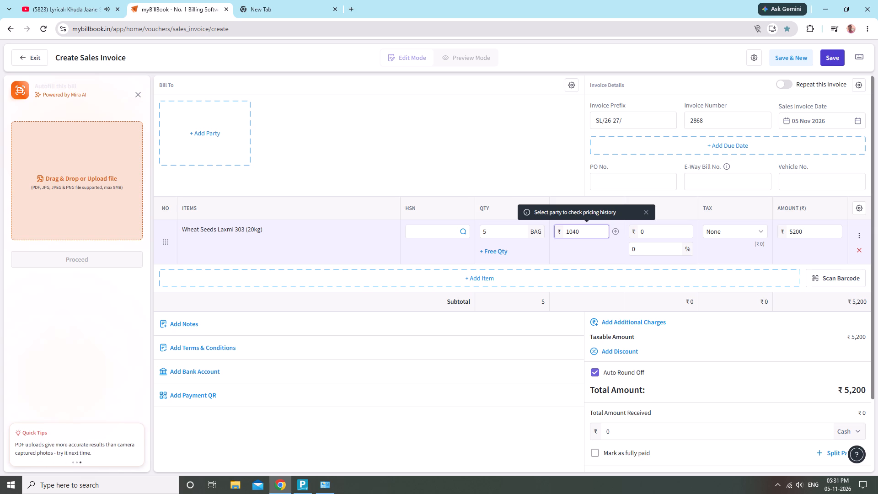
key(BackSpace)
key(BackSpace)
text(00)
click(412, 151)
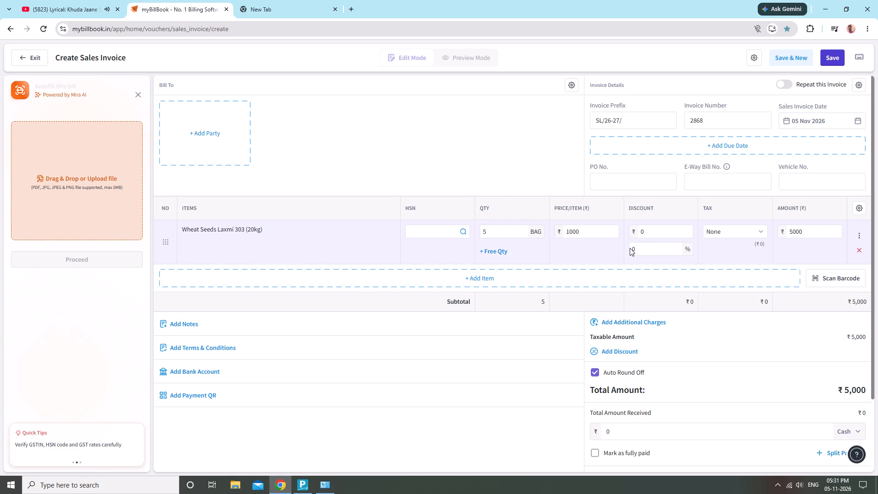
Set the wheat seeds' price per item to ₹1020.
click(606, 232)
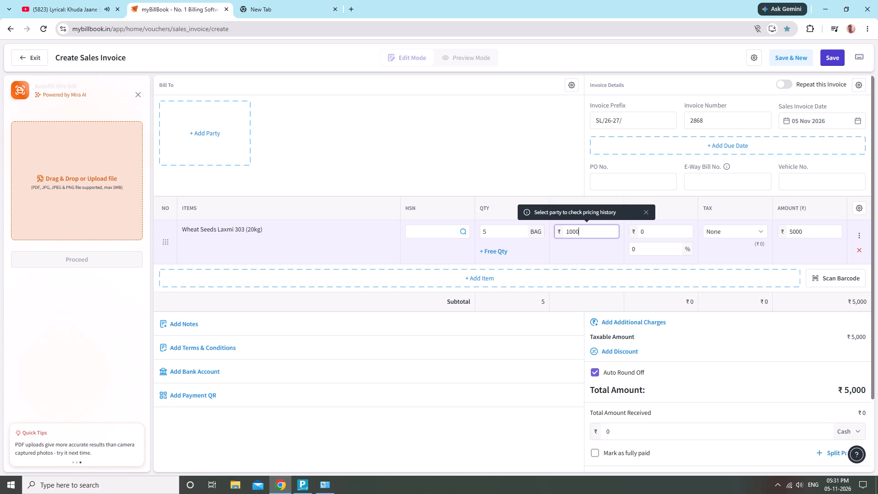
click(368, 177)
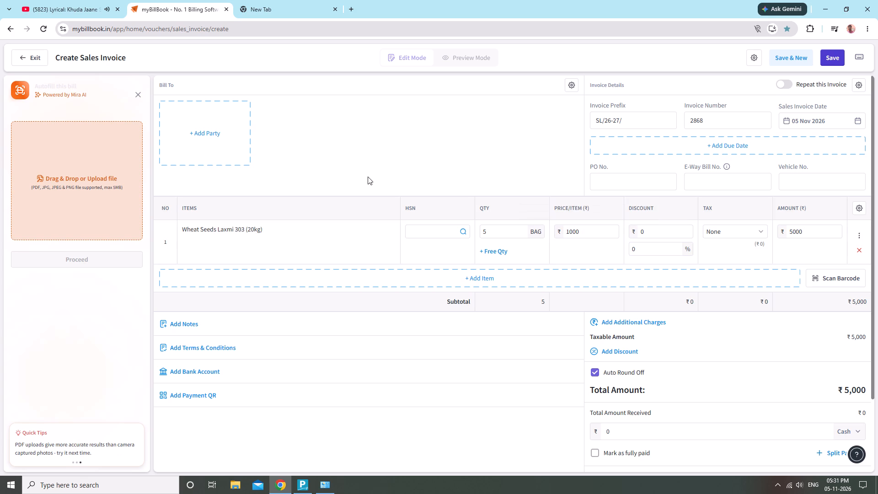
click(589, 226)
click(599, 229)
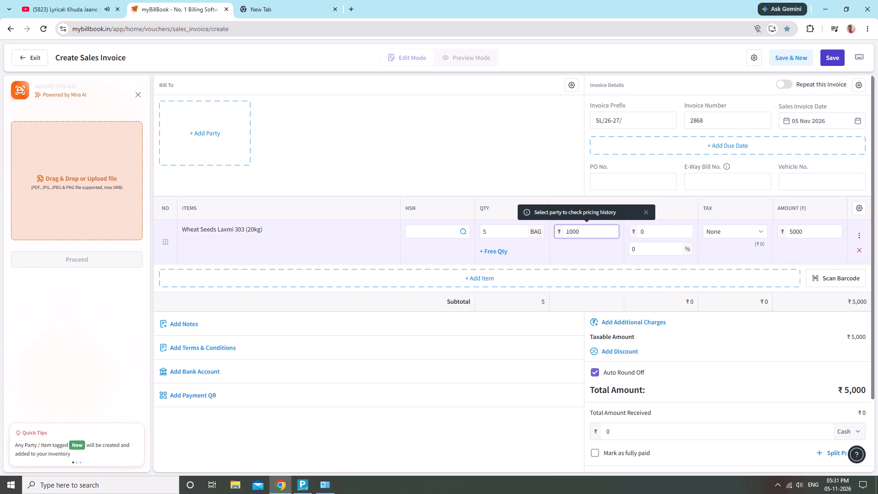
key(BackSpace)
key(BackSpace)
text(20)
click(473, 190)
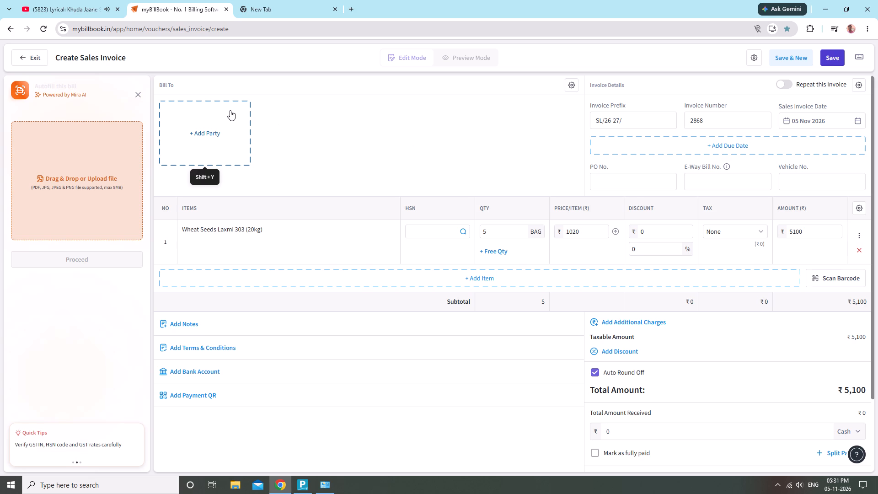
Bill the wheat seeds invoice to party 1 and save it.
click(187, 120)
click(191, 151)
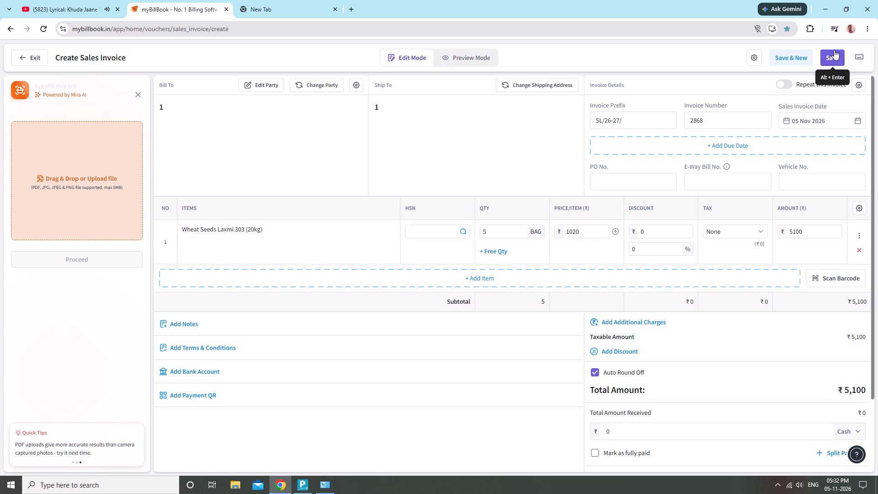
click(834, 50)
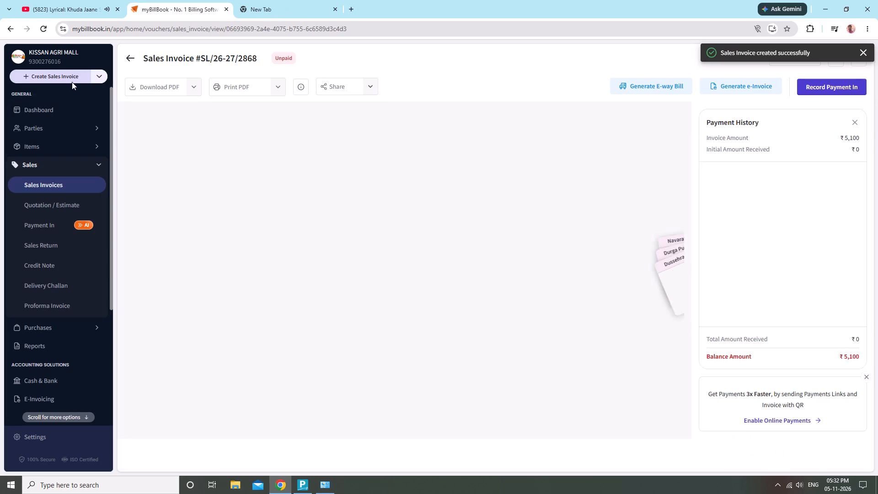
Start another sales invoice and add 1 piece of NPK 19-19-19 1 kg (Mahindra).
click(68, 79)
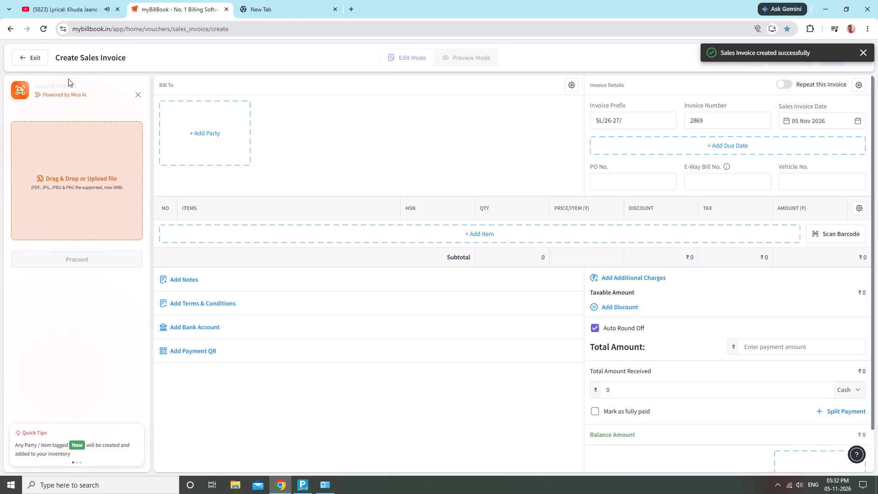
click(255, 233)
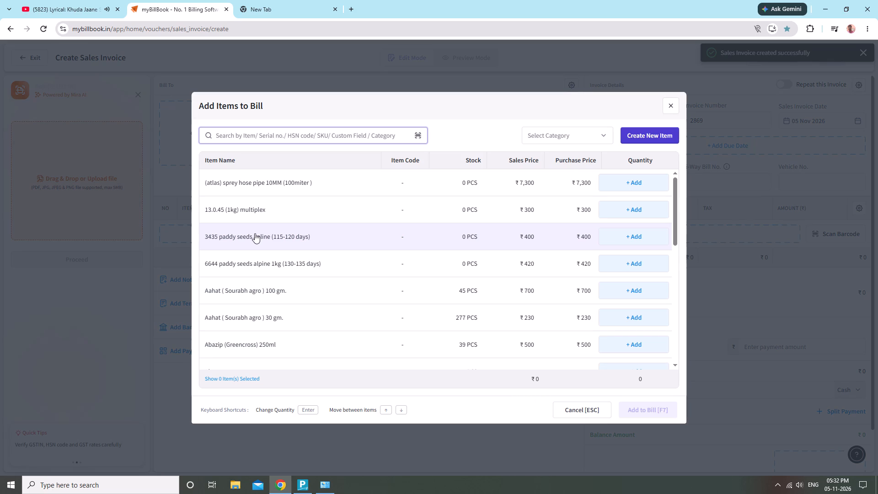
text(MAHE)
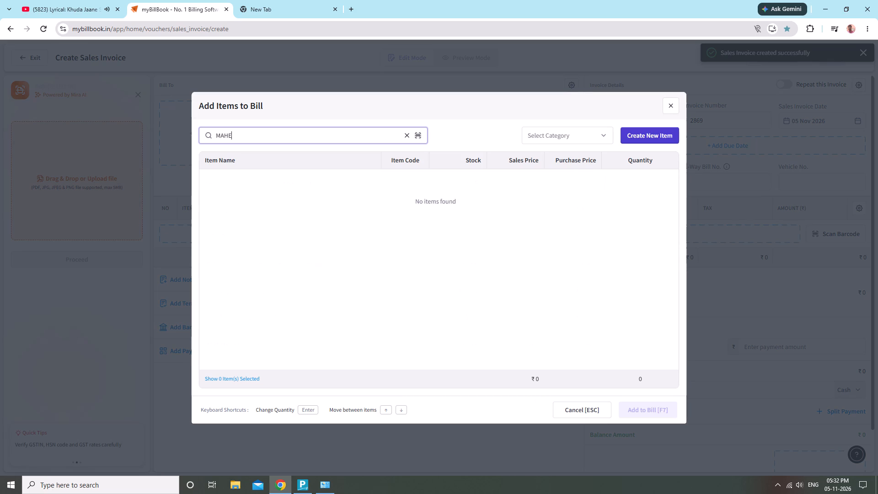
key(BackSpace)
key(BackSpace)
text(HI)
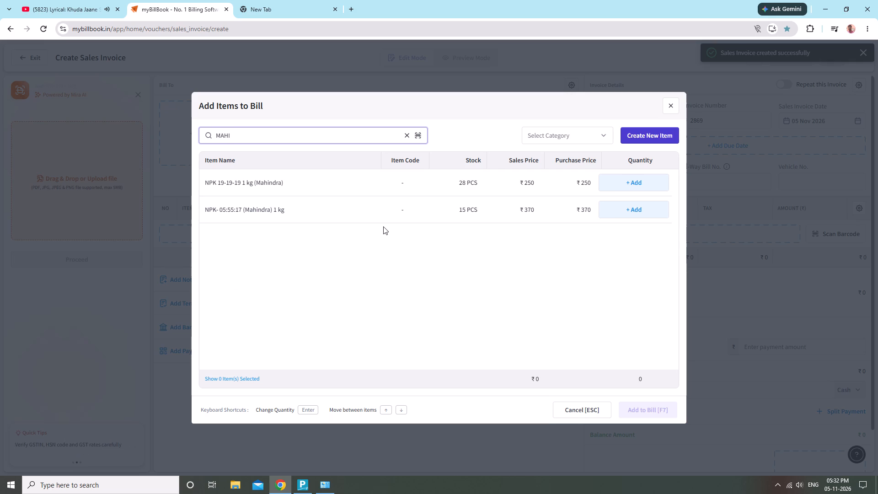
click(647, 186)
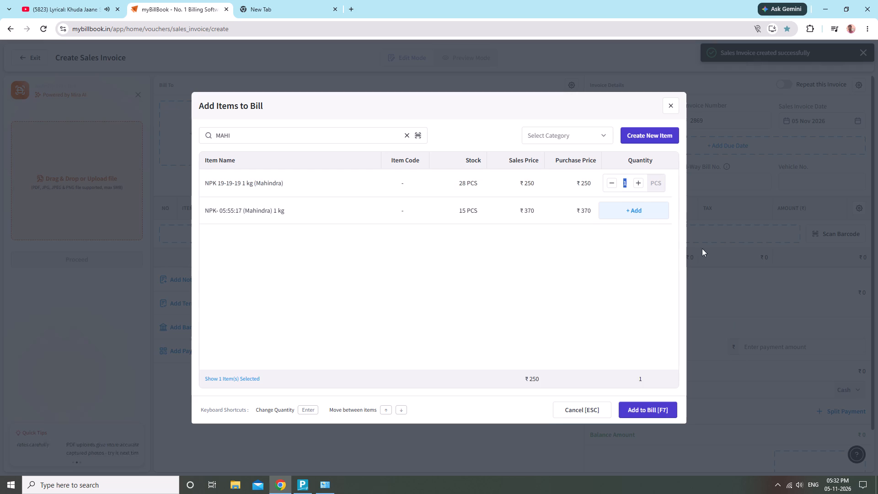
click(660, 409)
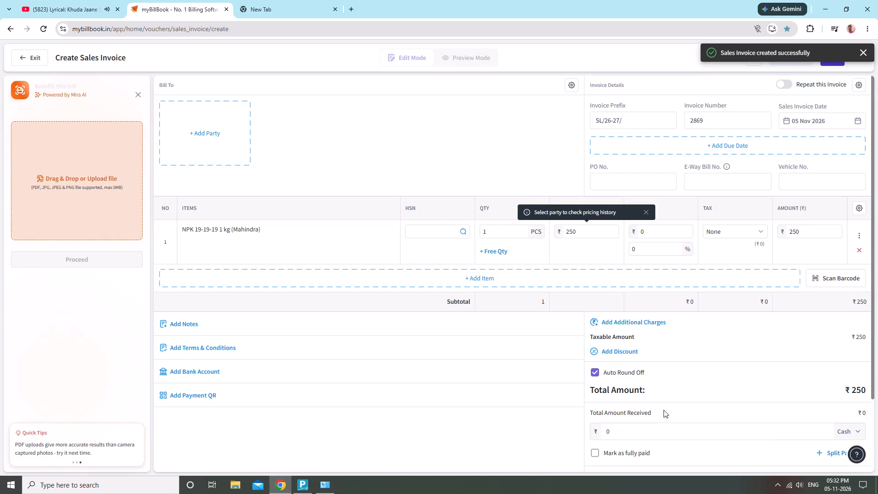
click(303, 278)
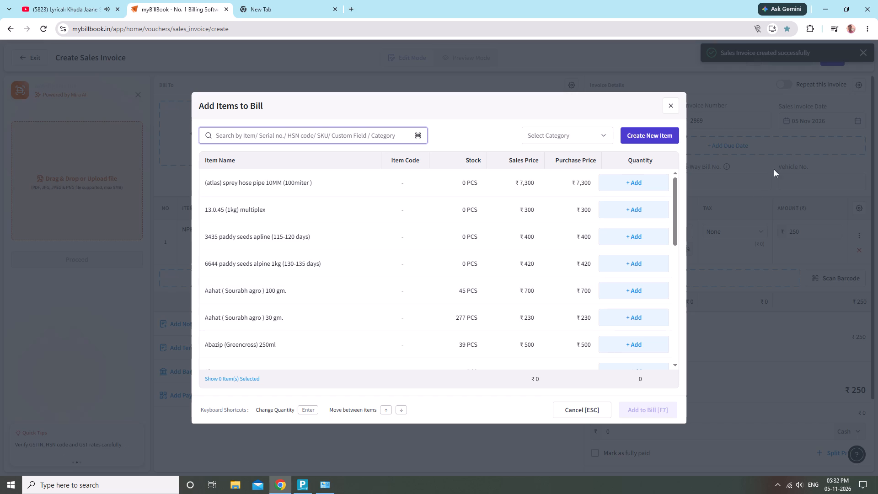
click(667, 104)
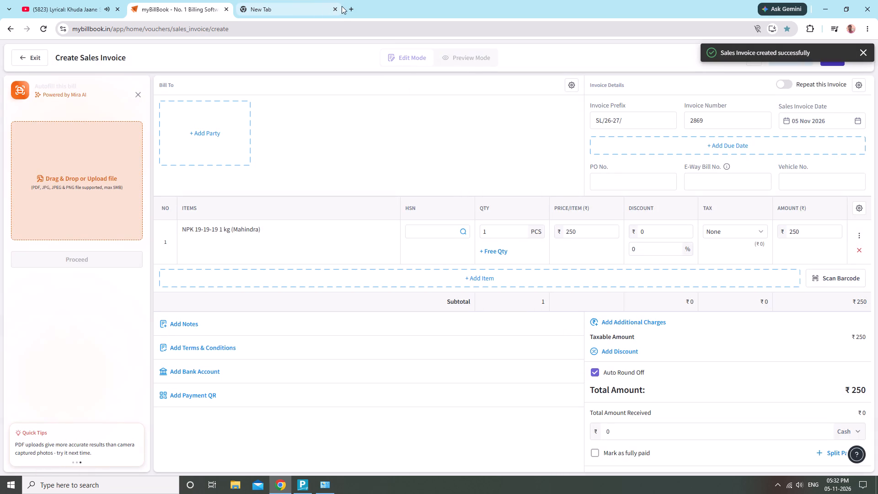
Load the billing site in the spare browser tab and open invoice SL/26-27/2868 for editing.
click(303, 10)
click(384, 267)
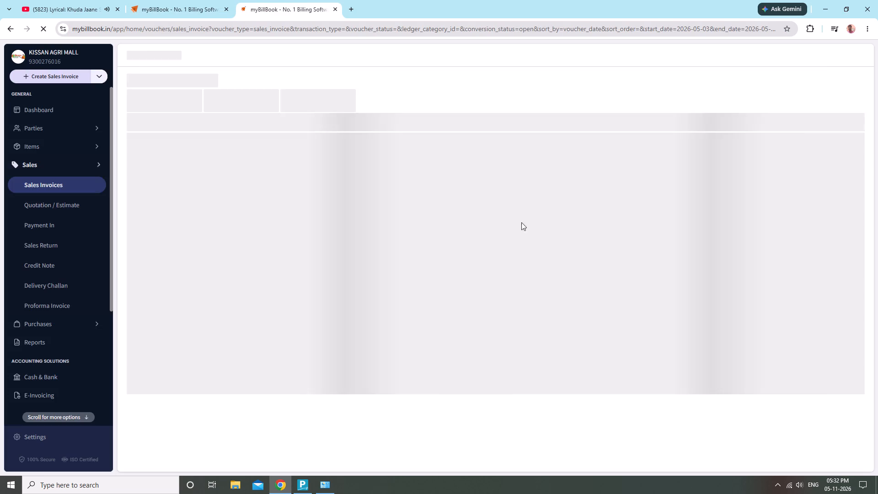
click(389, 155)
click(399, 162)
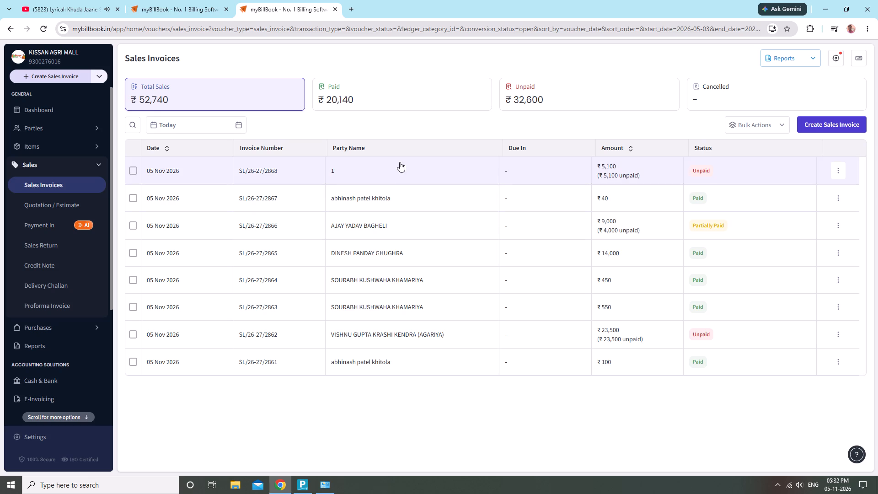
click(835, 59)
click(808, 83)
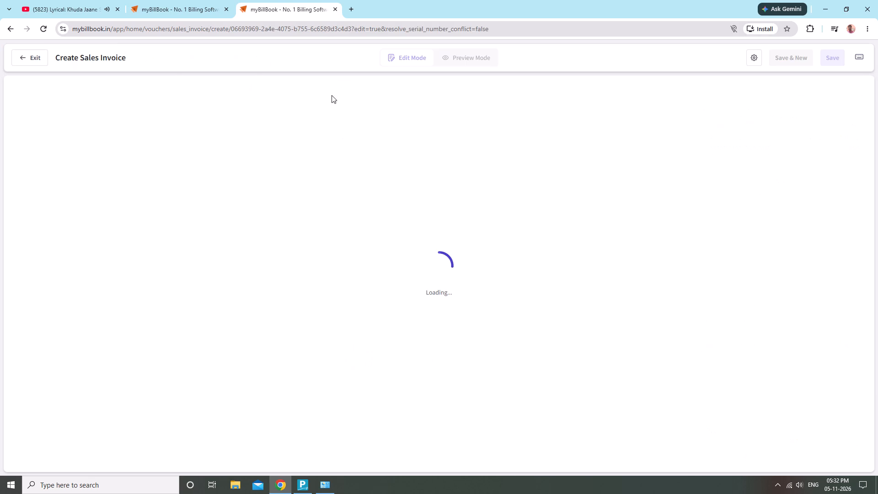
Change the invoice's bill-to party, searching by the customer's name followed by the place Dhimarkheda.
click(156, 87)
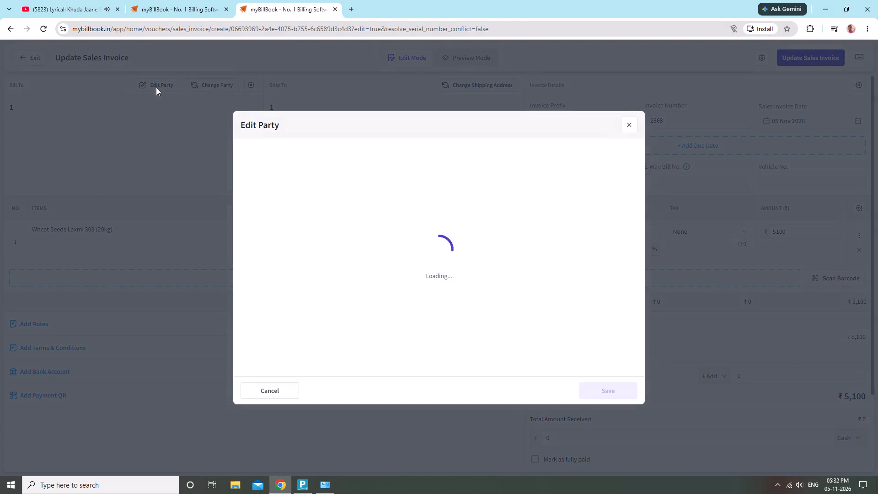
click(632, 123)
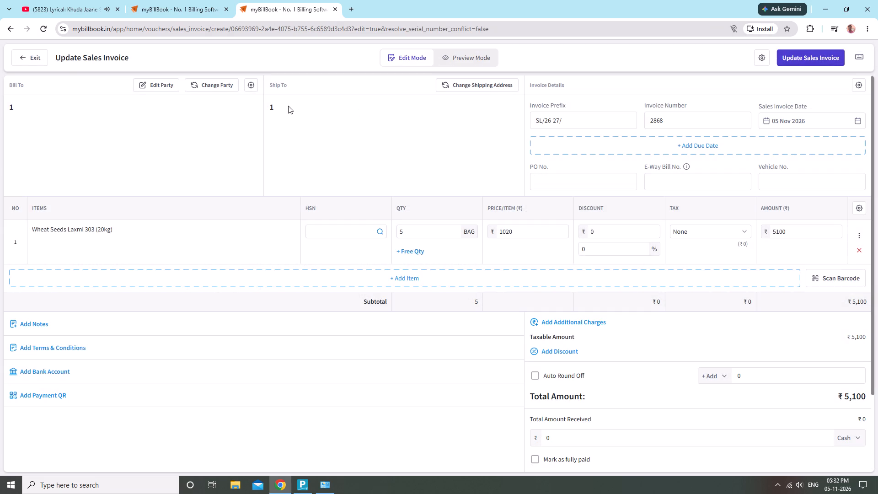
click(225, 87)
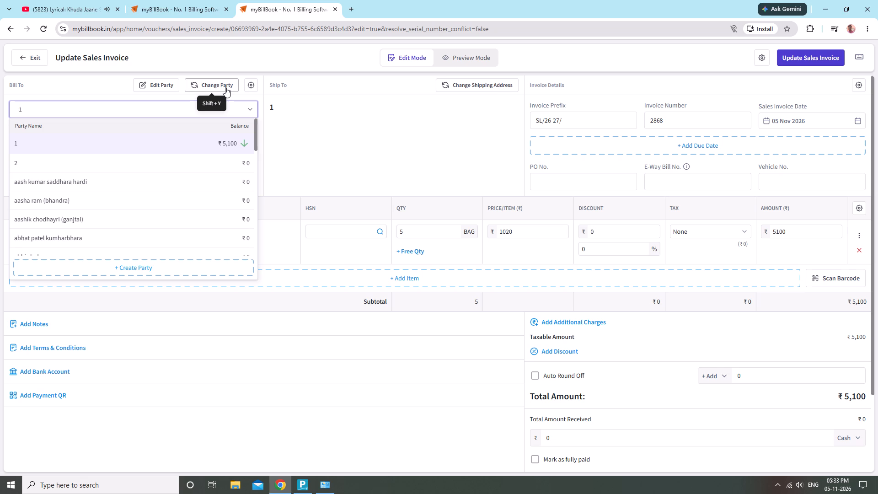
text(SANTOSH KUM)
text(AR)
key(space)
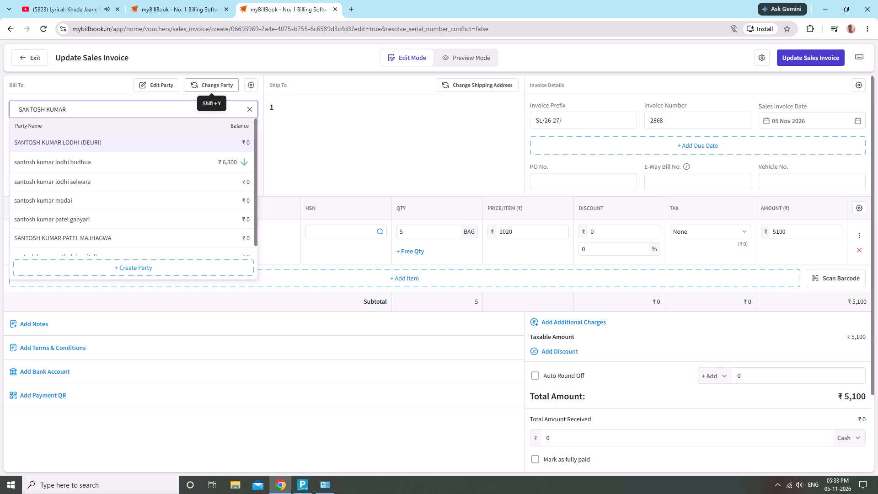
scroll(71, 204, down, 2)
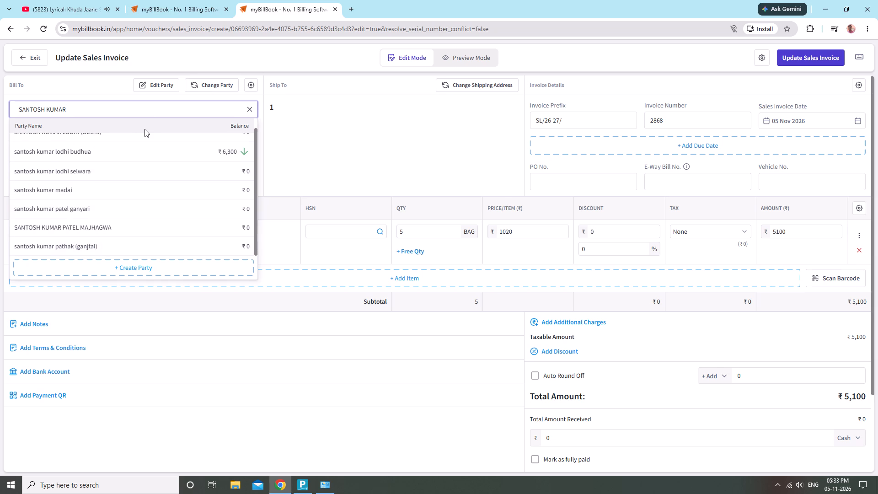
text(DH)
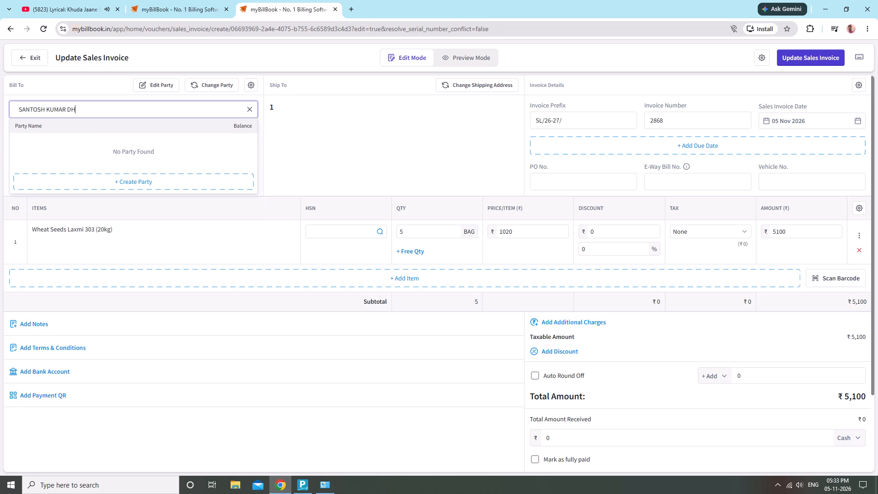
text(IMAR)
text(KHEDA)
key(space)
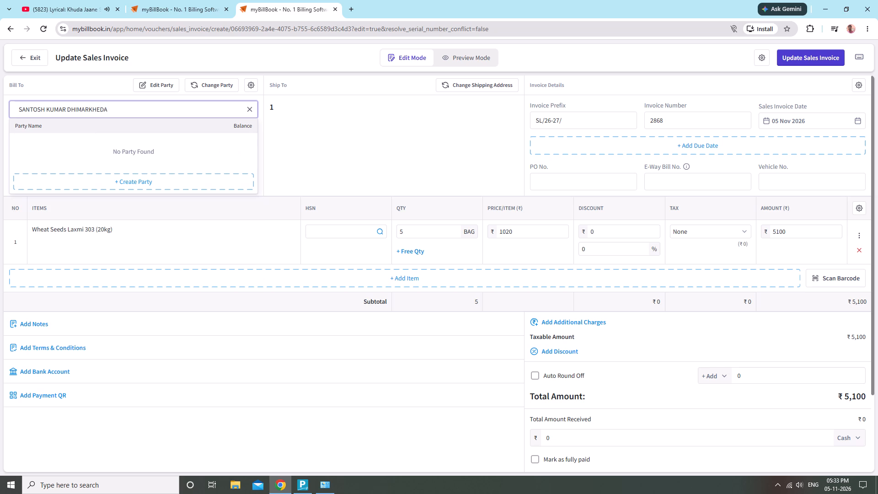
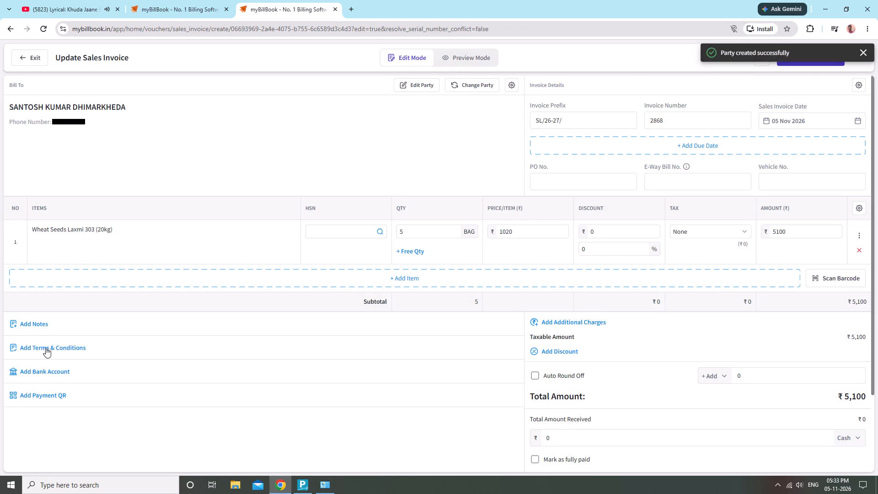
Add the note MAAL JANA BAKI HAIN to invoice SL/26-27/2868.
click(35, 326)
click(63, 338)
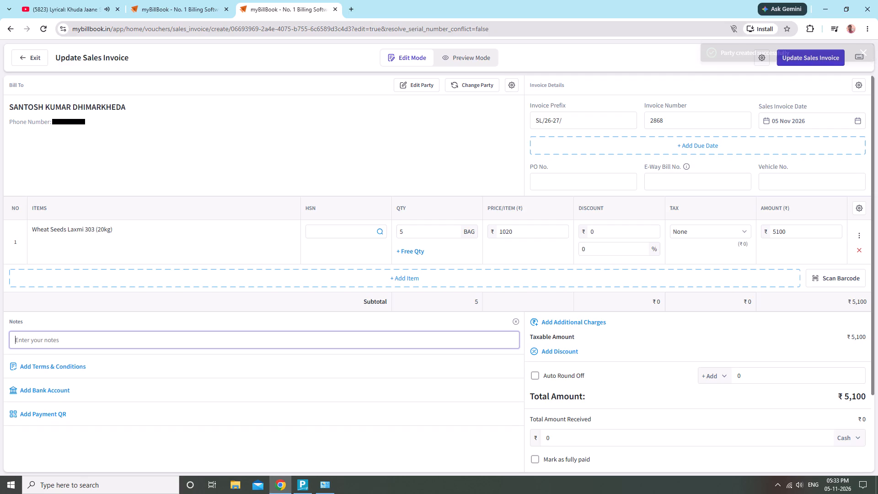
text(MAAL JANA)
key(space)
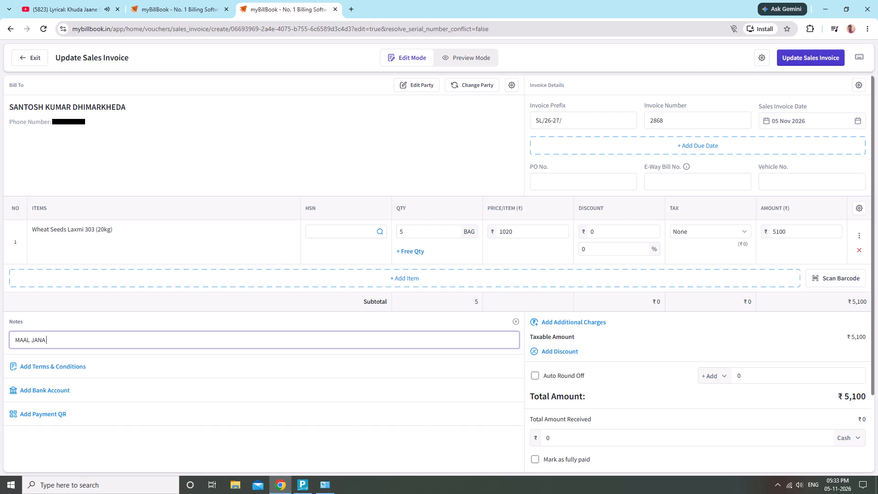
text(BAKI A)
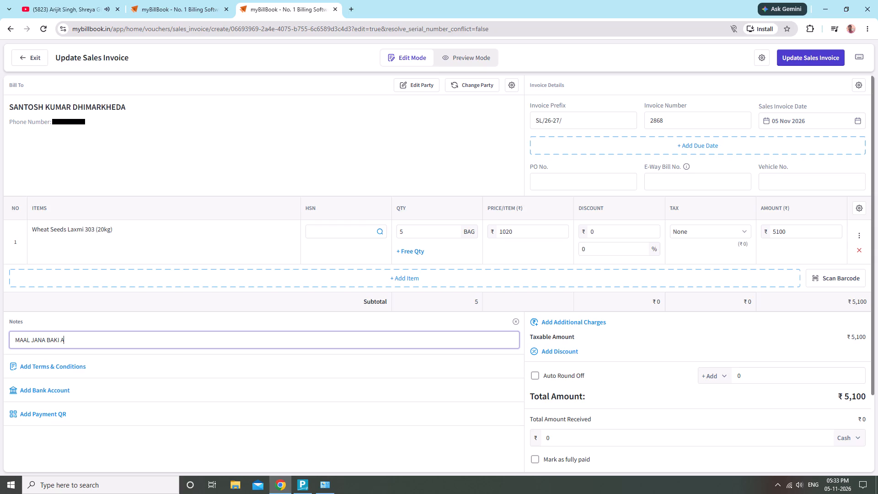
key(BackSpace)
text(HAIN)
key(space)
Mark the wheat seeds invoice as fully paid in cash and save the update.
scroll(423, 360, down, 5)
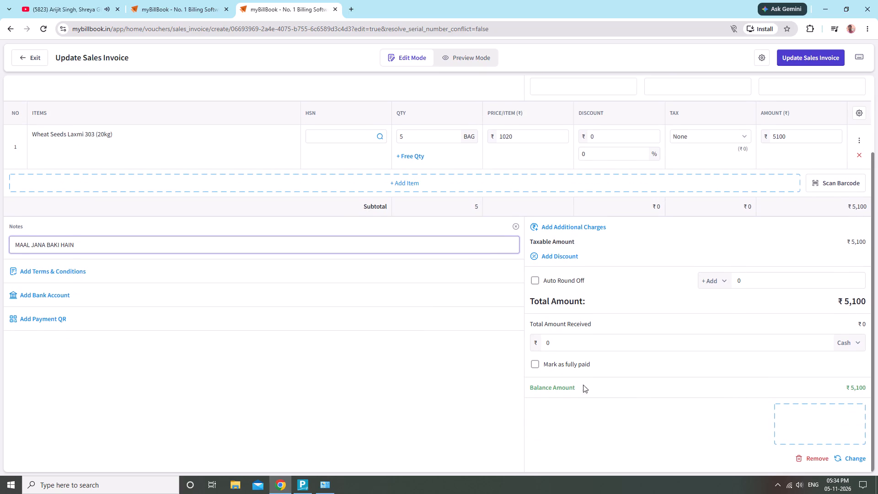
click(528, 360)
click(534, 363)
scroll(535, 367, down, 5)
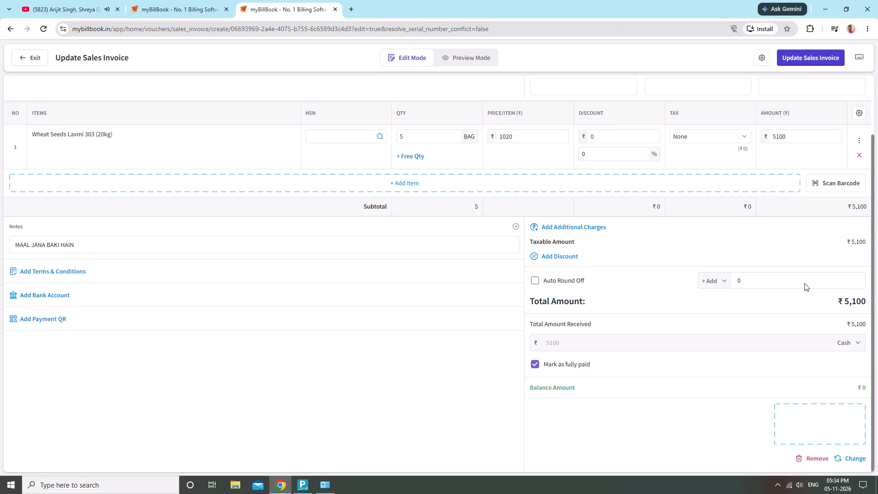
click(799, 62)
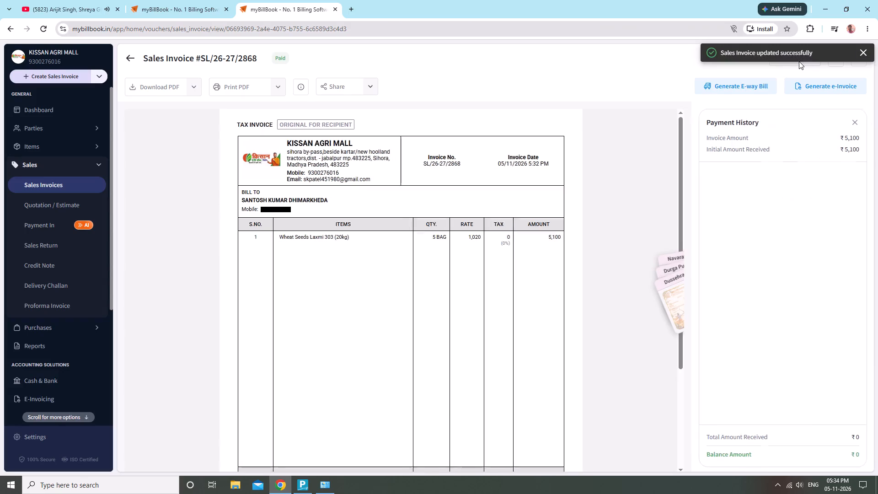
Print the updated wheat seeds invoice twice, one copy each time.
scroll(607, 199, down, 7)
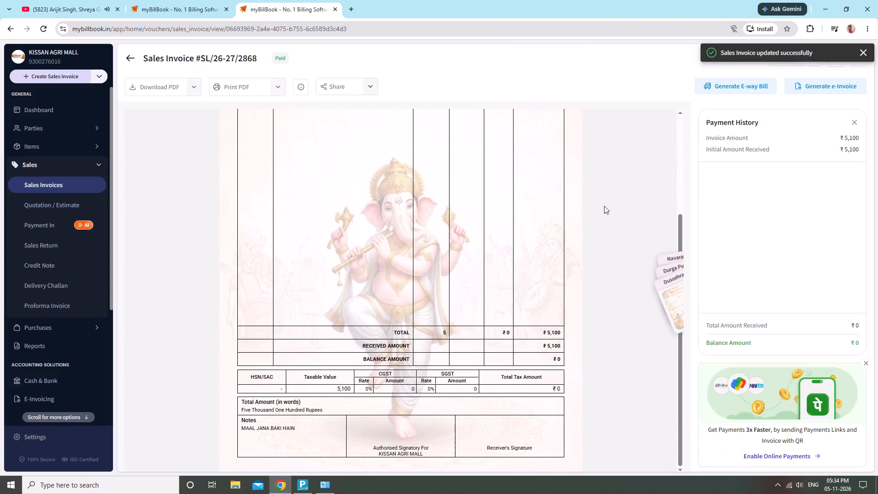
scroll(598, 237, down, 4)
click(238, 87)
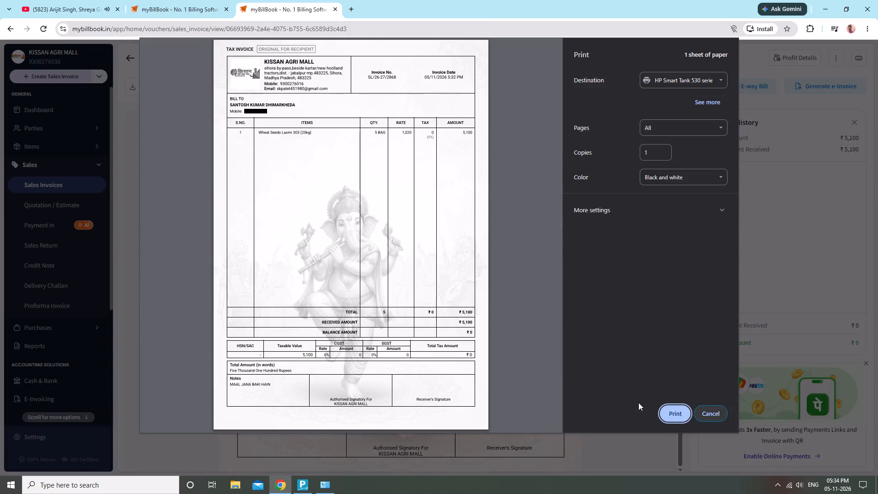
click(679, 414)
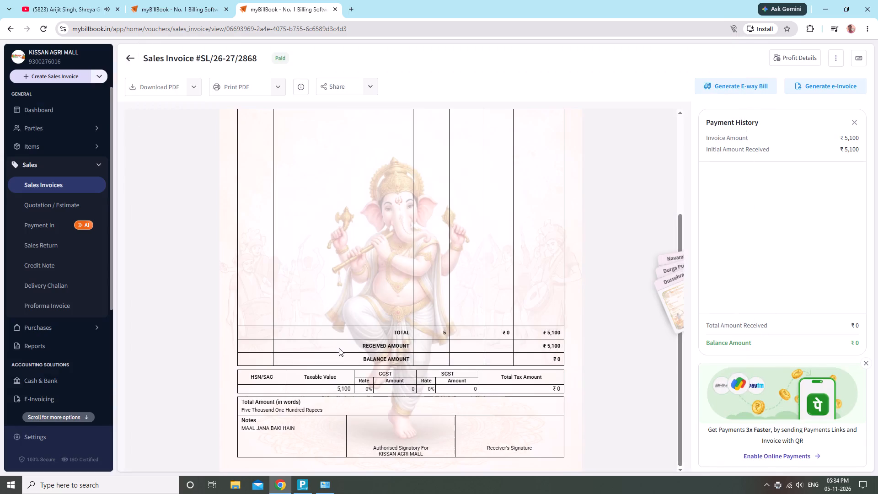
click(224, 86)
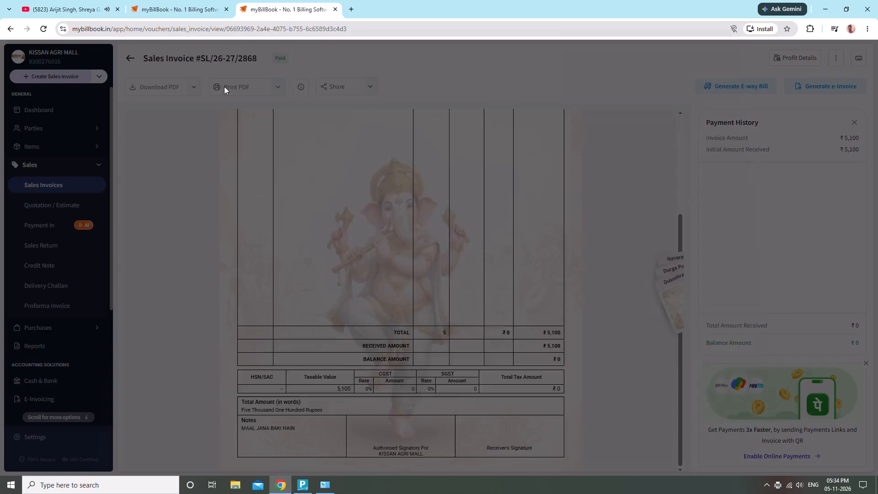
click(679, 413)
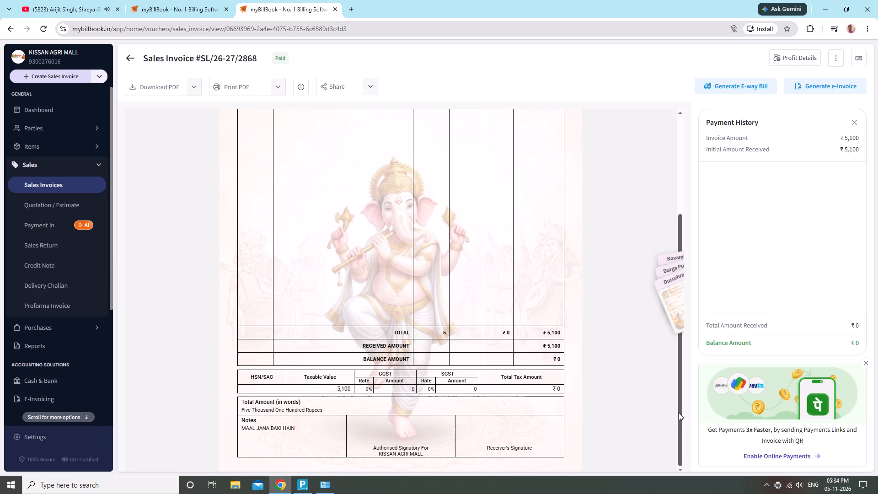
Start a new sales invoice from the invoice list and search the items to bill for 0:52.
click(131, 57)
click(131, 56)
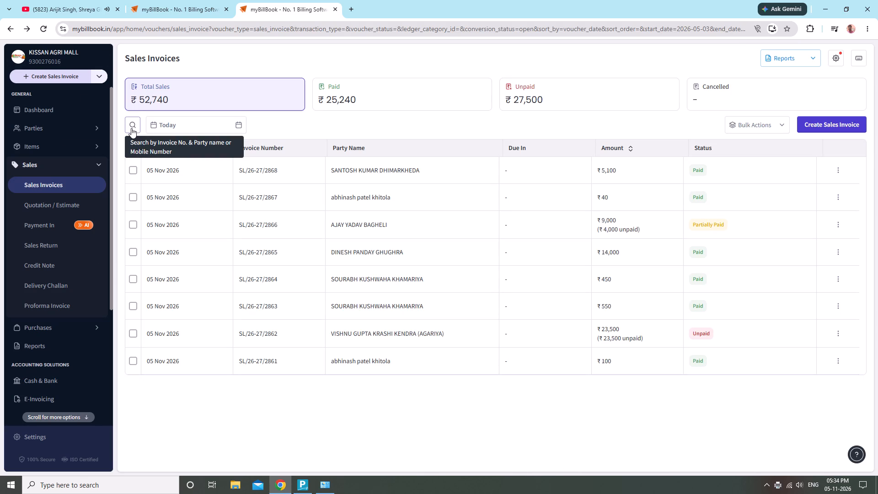
click(824, 124)
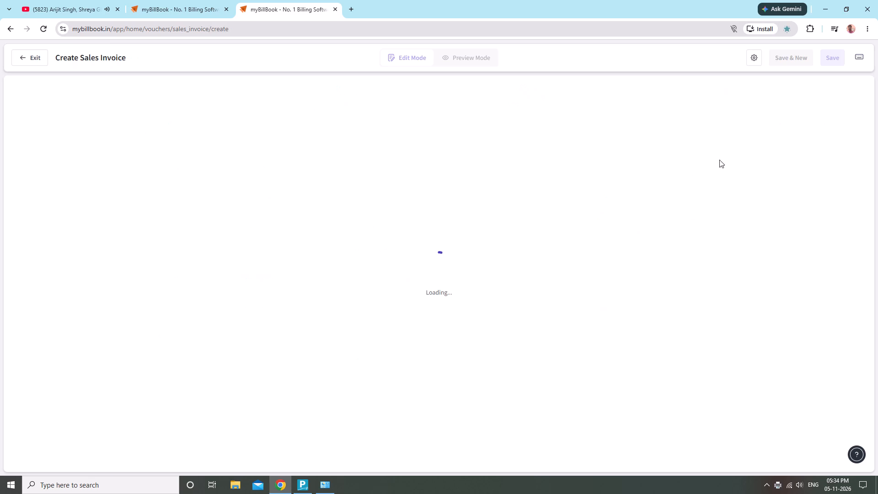
click(433, 238)
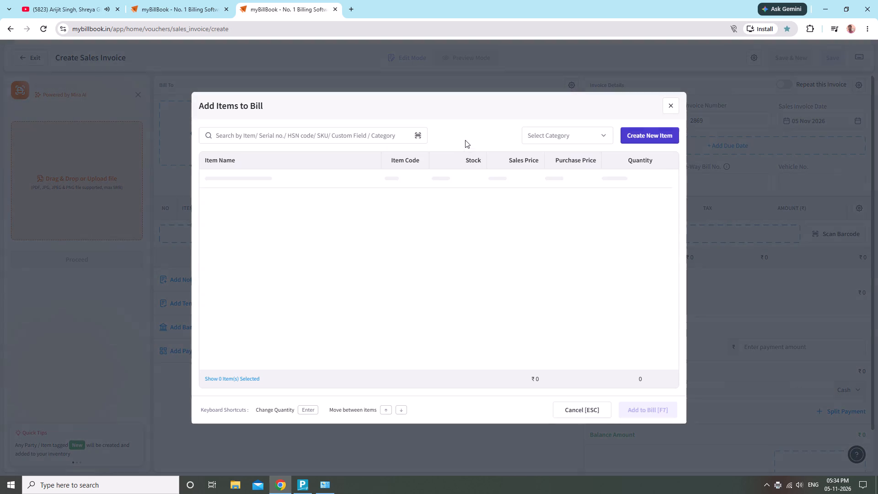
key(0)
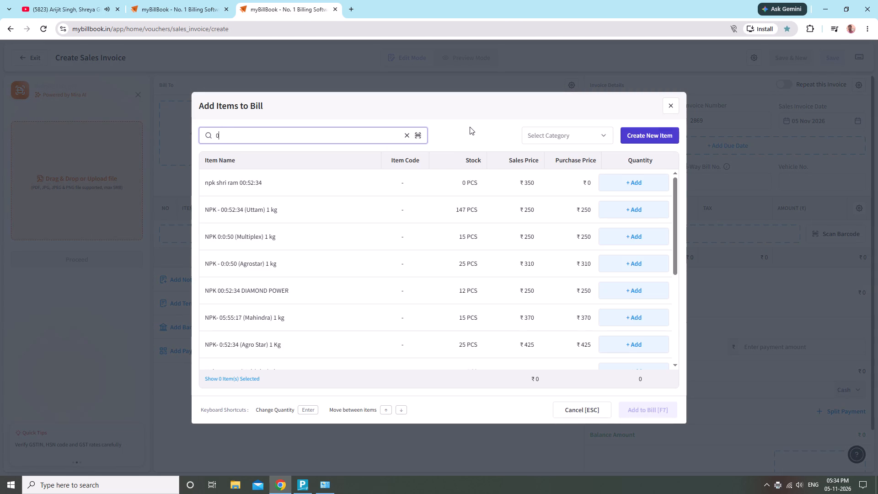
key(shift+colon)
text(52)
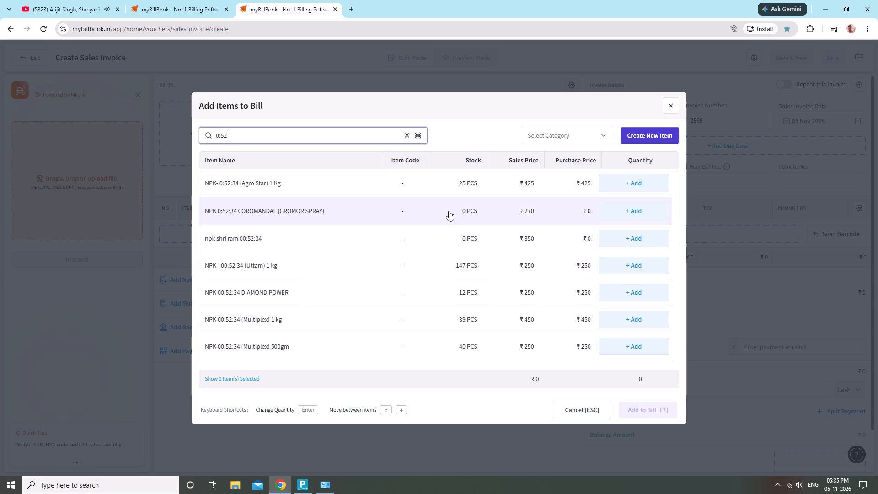
scroll(449, 211, down, 2)
scroll(370, 326, down, 1)
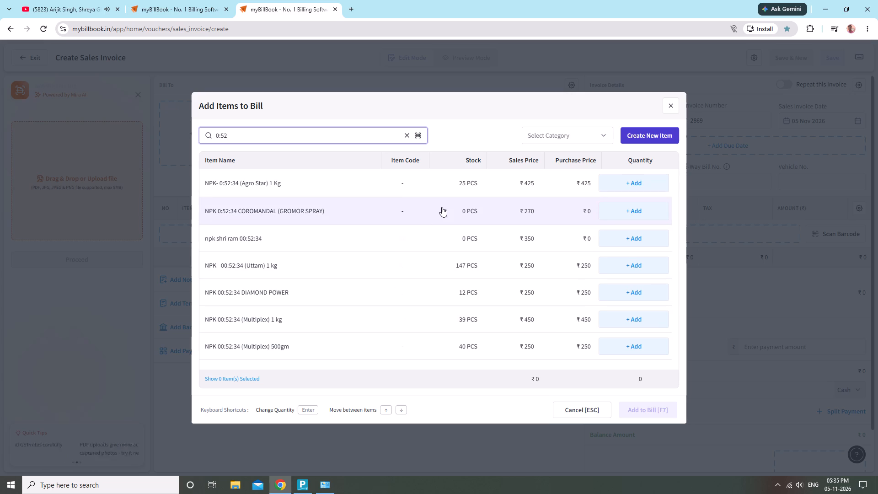
Search the items for 19 instead and add 1 piece of NPK- 19:19:19 (Agro Star) 1 Kg to the bill.
key(BackSpace)
key(BackSpace)
key(BackSpace)
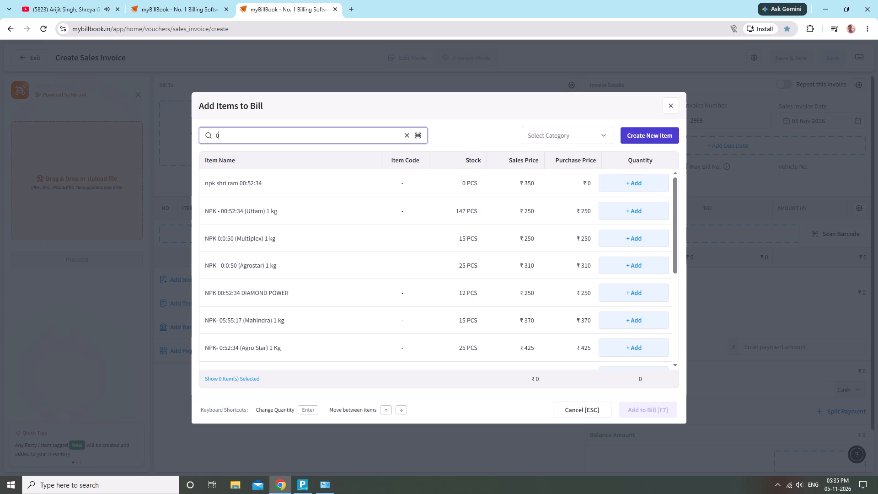
key(BackSpace)
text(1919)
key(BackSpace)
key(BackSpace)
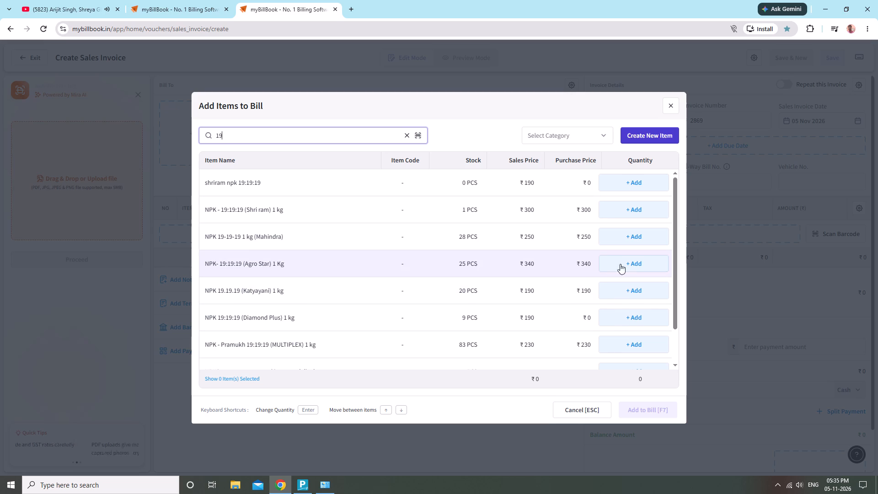
click(633, 260)
click(639, 403)
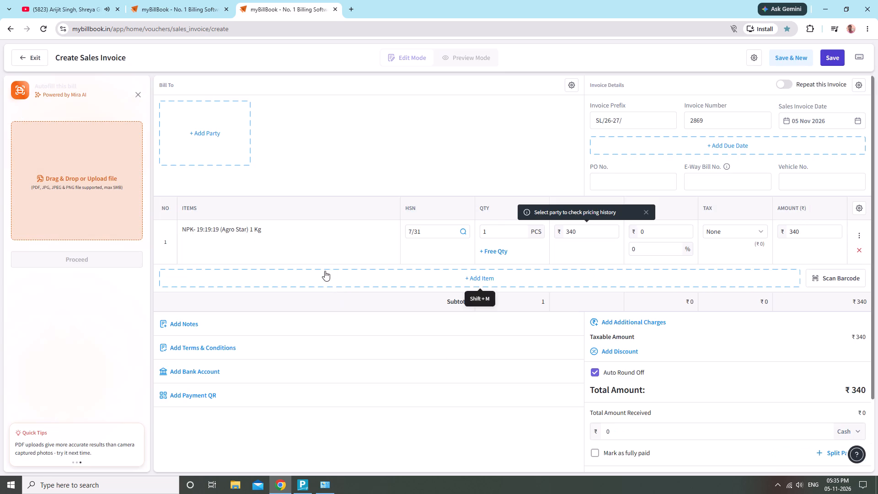
Add 1 piece of NPK- 0:52:34 (Agro Star) 1 Kg to the same bill.
click(325, 282)
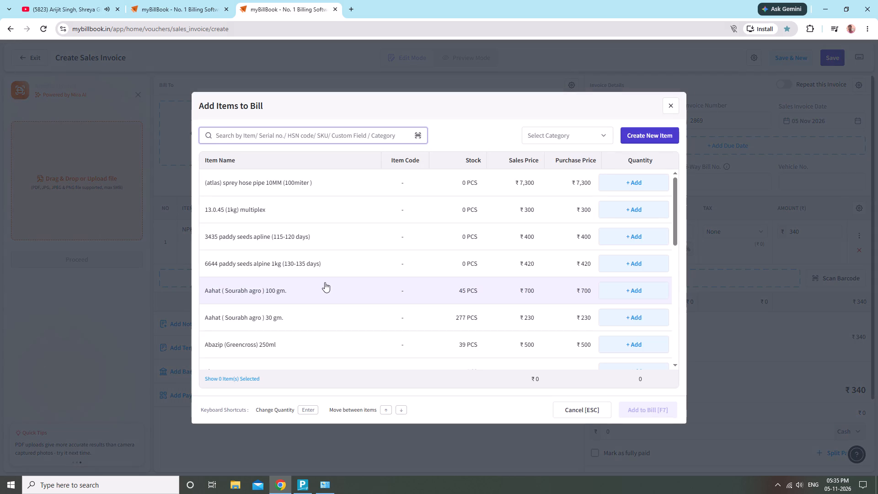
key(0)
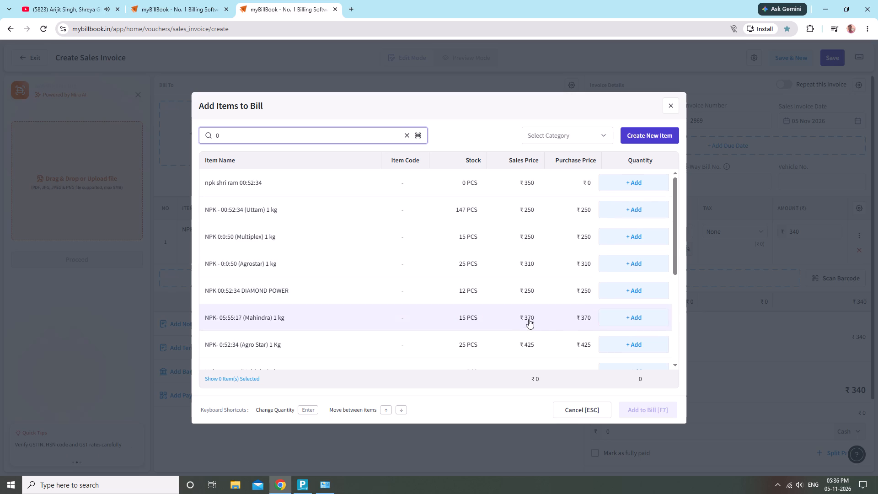
click(629, 339)
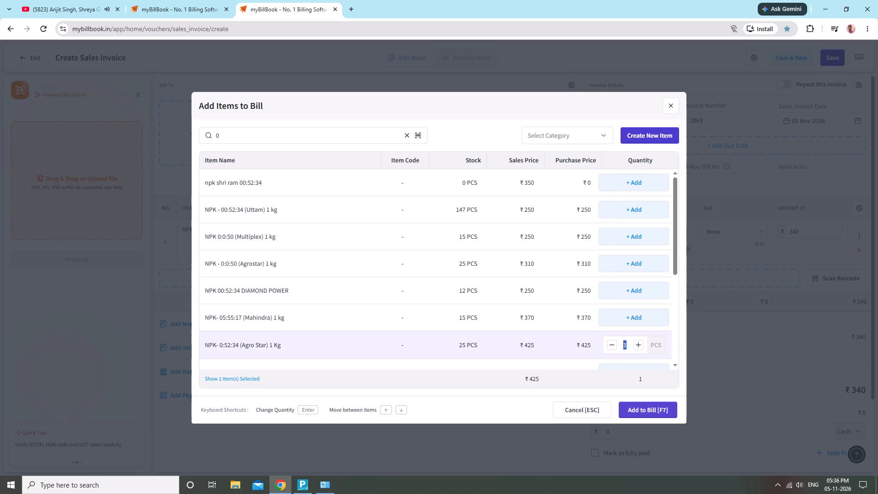
click(646, 409)
click(366, 141)
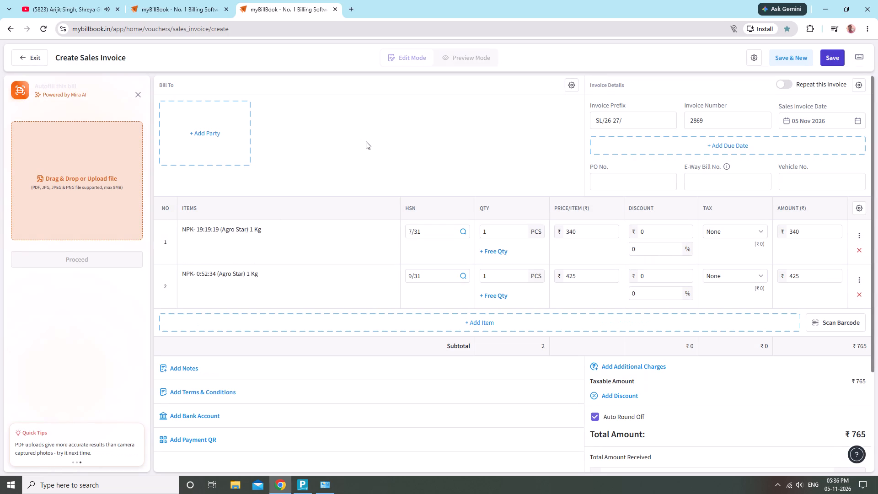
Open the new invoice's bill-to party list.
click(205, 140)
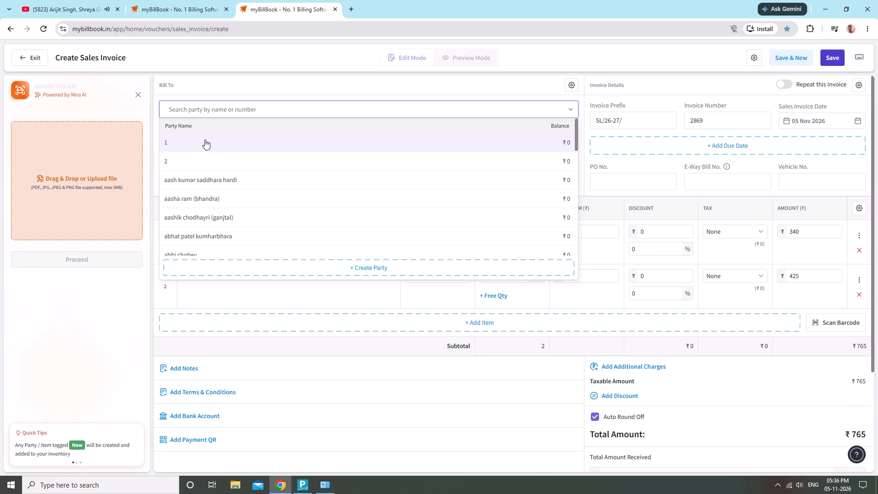
Close the browser tab holding the earlier NPK draft and load the billing site in a new tab.
click(225, 9)
click(244, 11)
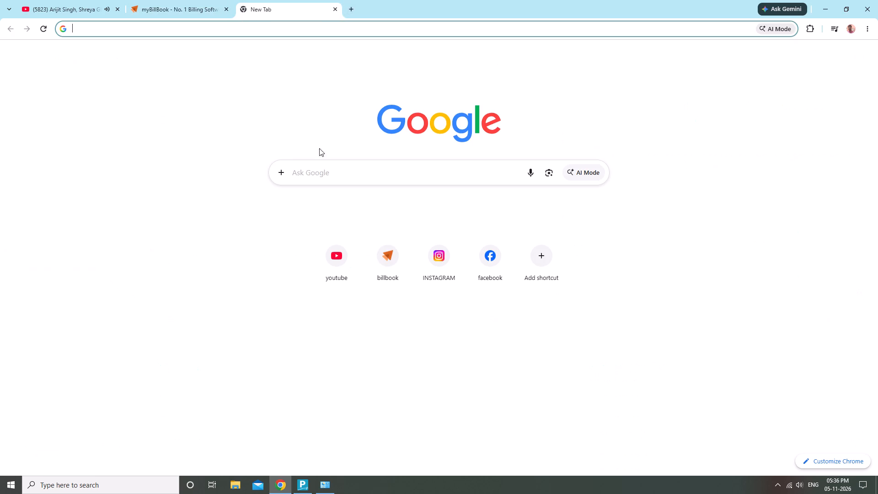
double_click(391, 266)
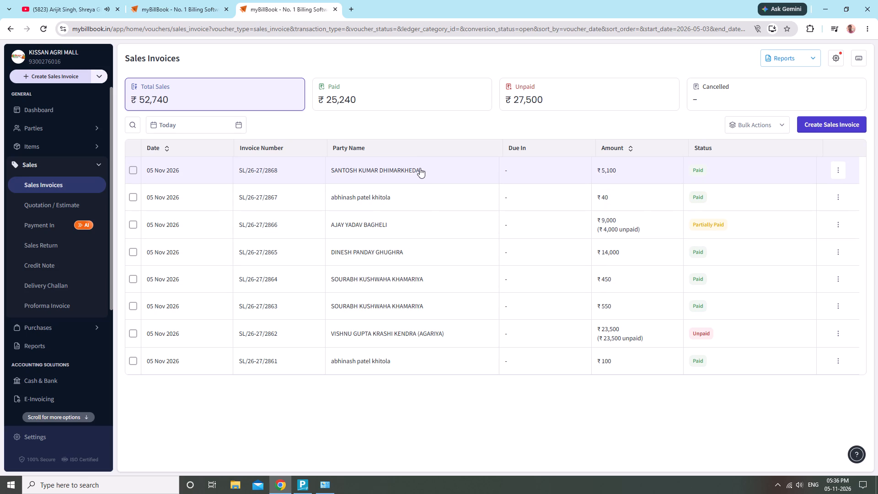
Open sales invoice SL/26-27/2867, print it and return to the invoice list.
click(409, 200)
click(255, 86)
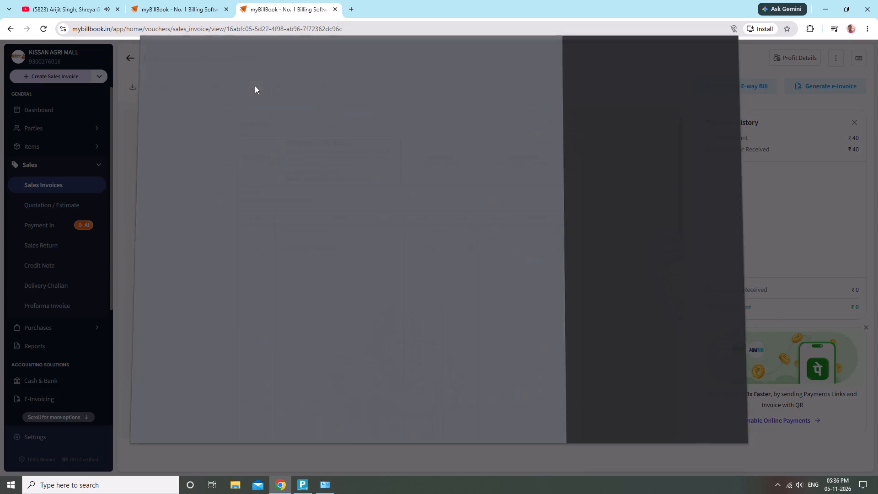
click(677, 410)
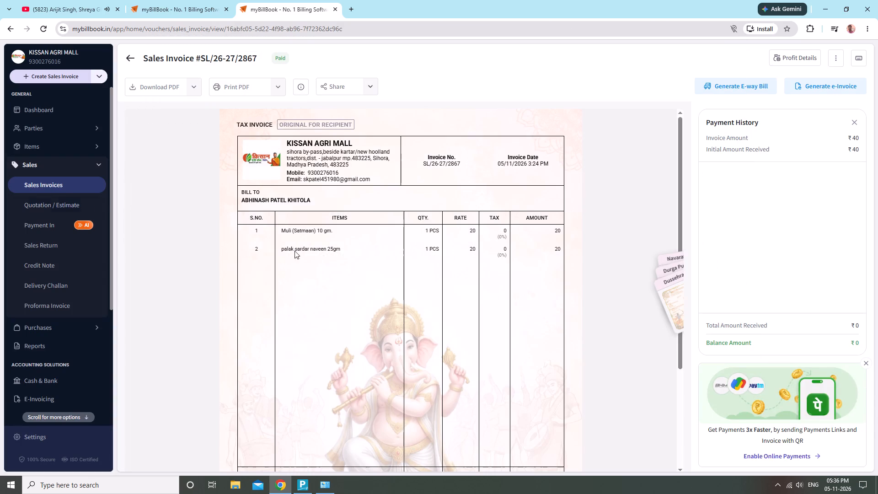
click(128, 58)
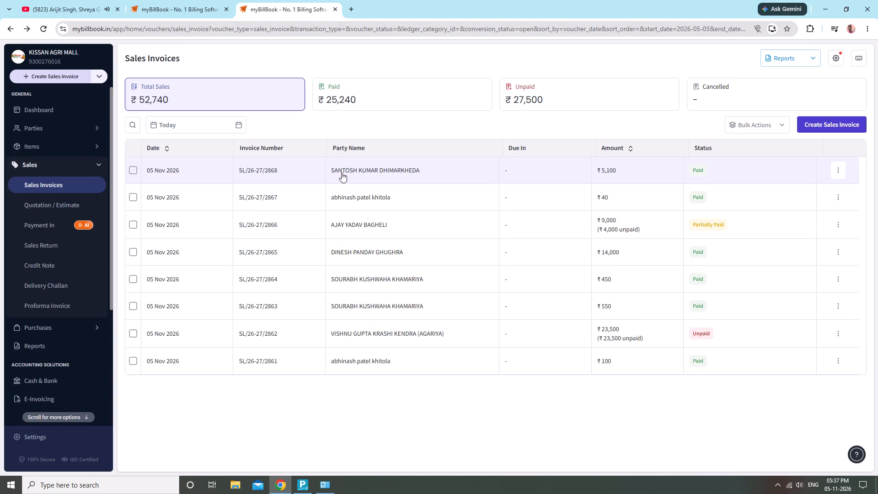
Switch back to the tab with the draft Agro Star NPK invoice and dismiss its open party list.
click(191, 7)
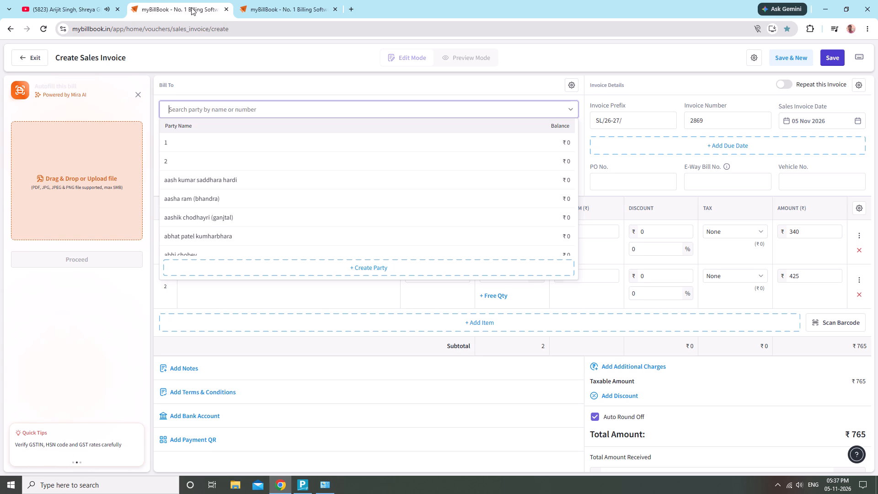
click(524, 393)
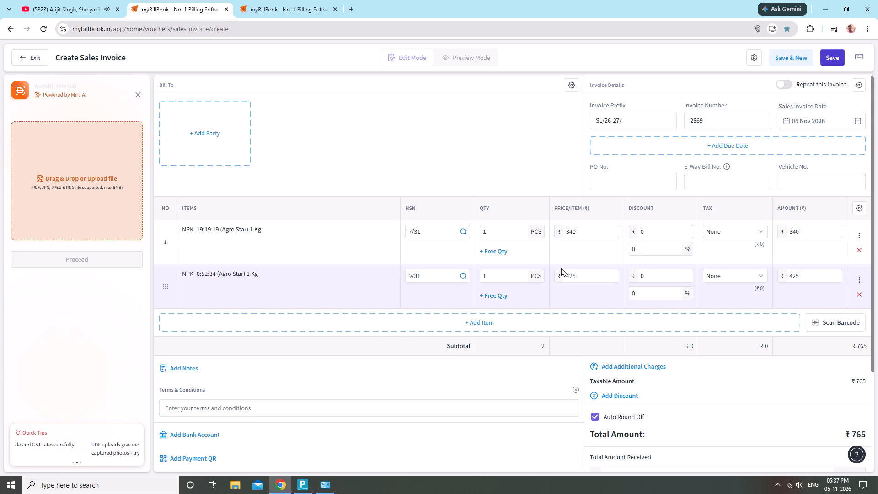
Set the price of the NPK- 0:52:34 (Agro Star) 1 Kg item to ₹430.
click(583, 275)
key(BackSpace)
key(BackSpace)
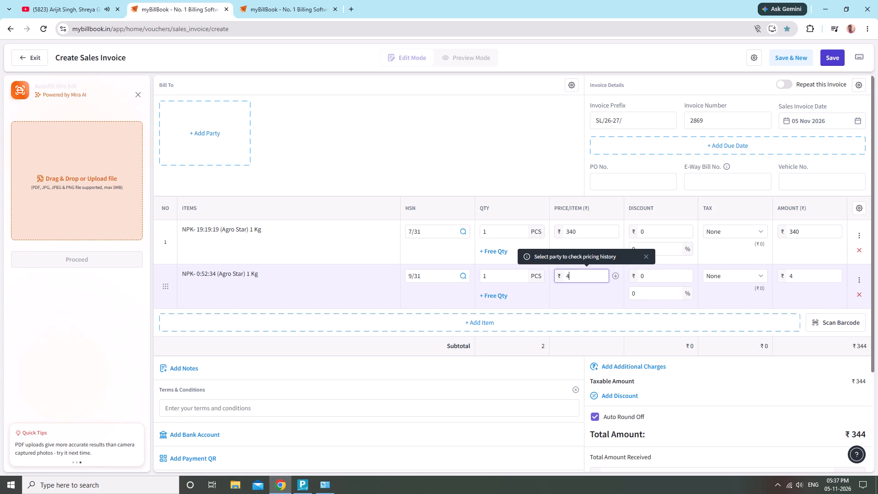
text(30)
click(220, 132)
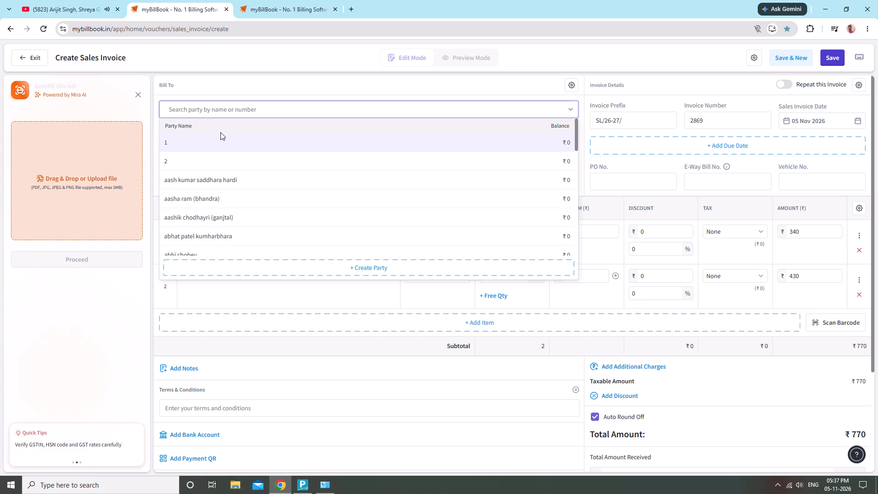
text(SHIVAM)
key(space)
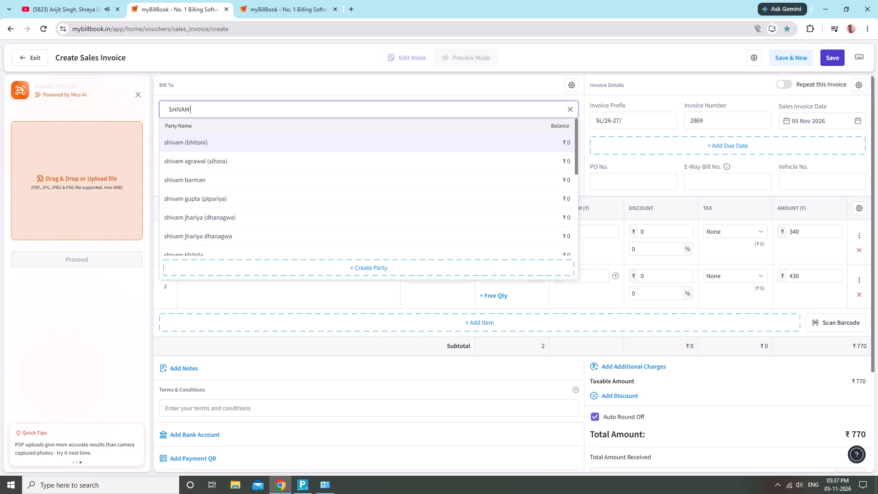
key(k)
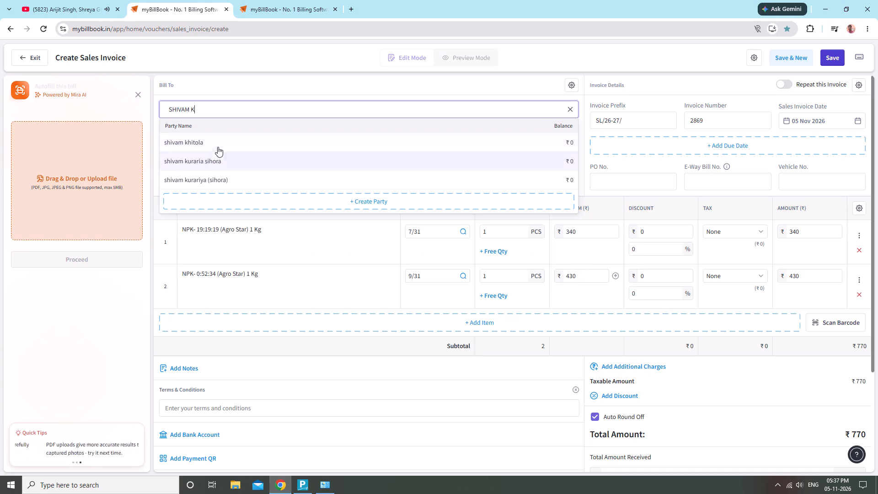
click(220, 144)
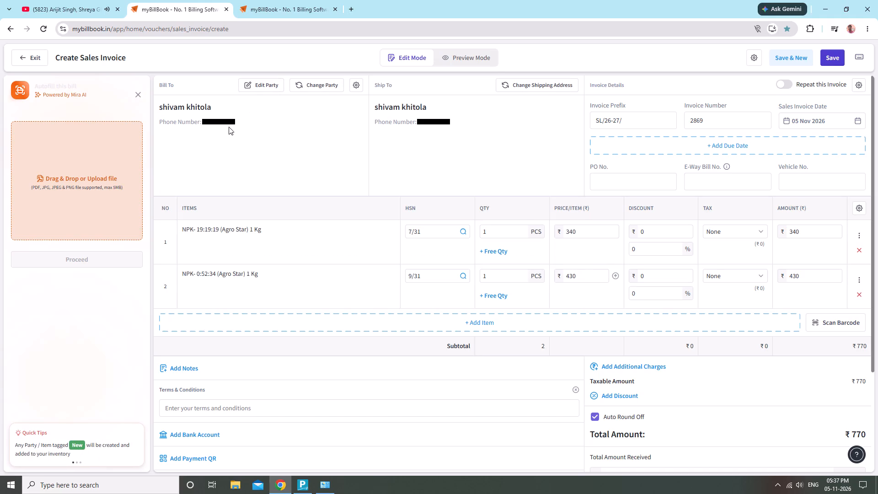
click(270, 86)
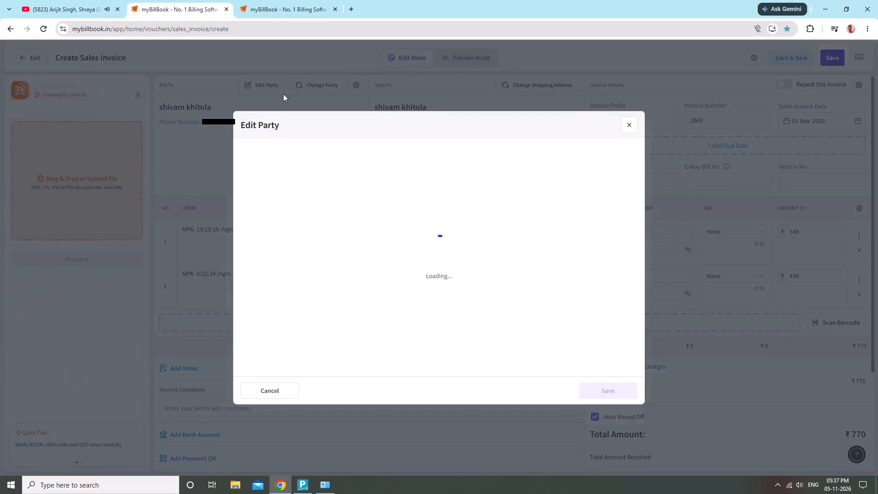
click(382, 213)
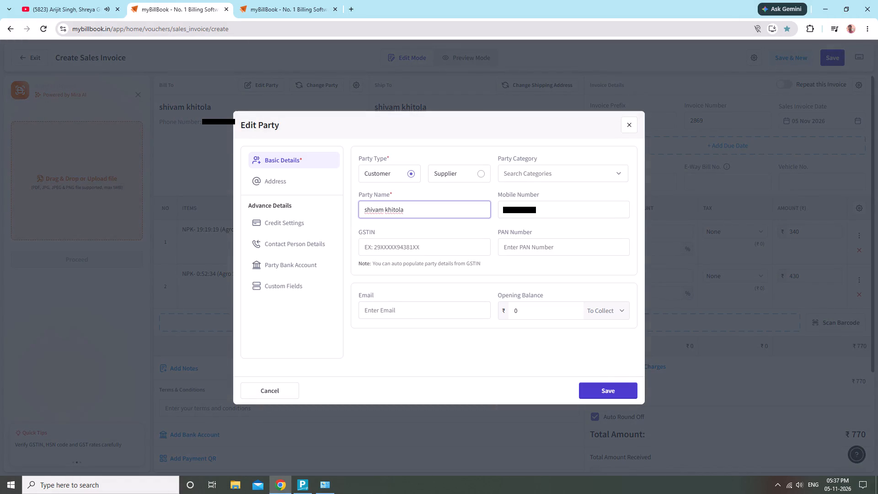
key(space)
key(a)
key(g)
key(BackSpace)
key(BackSpace)
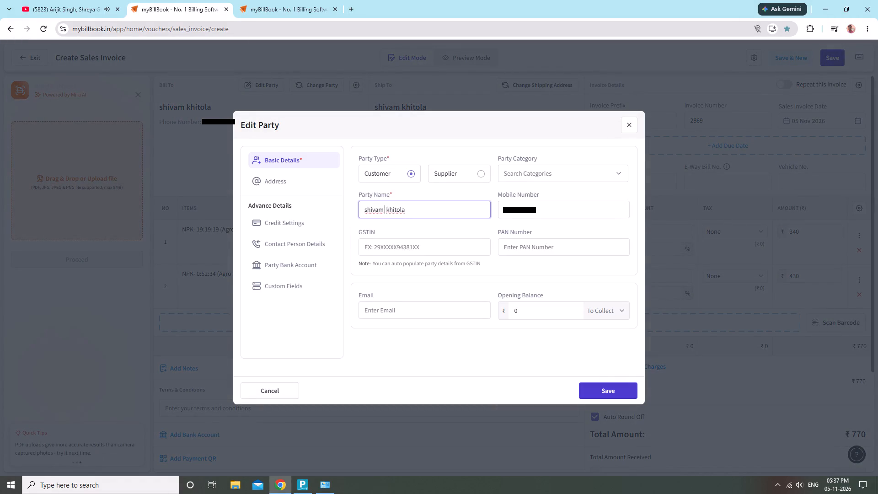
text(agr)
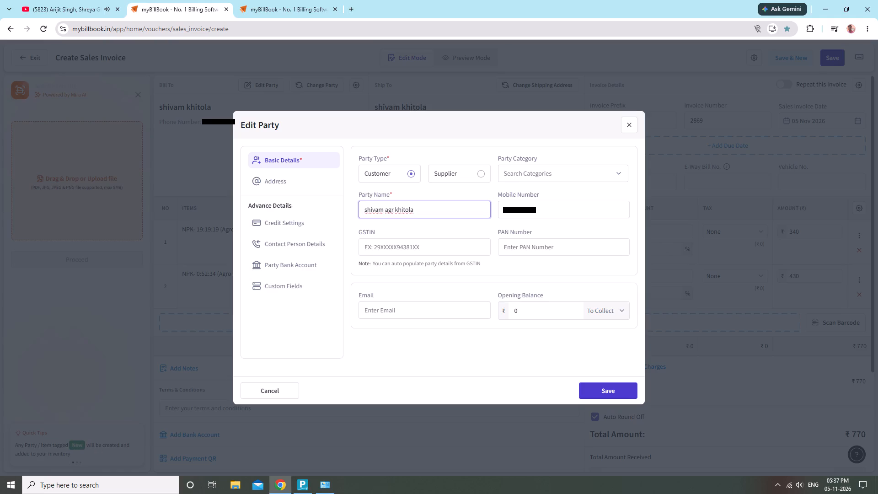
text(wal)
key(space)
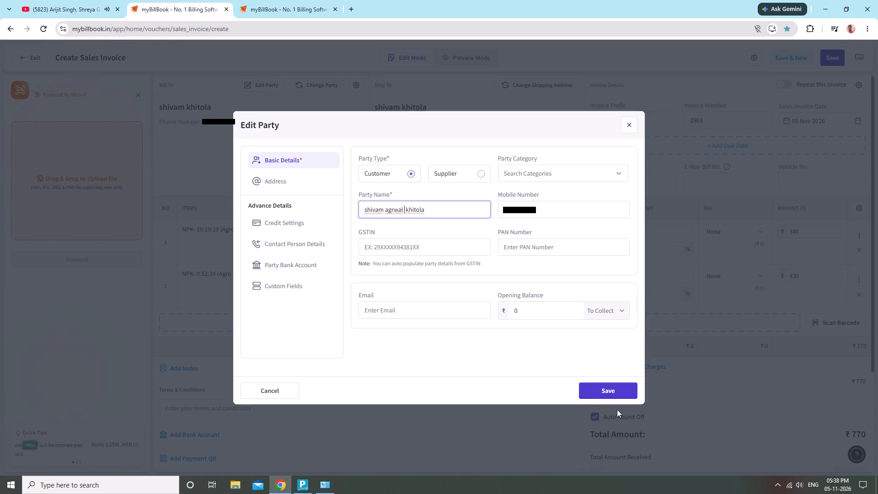
click(616, 390)
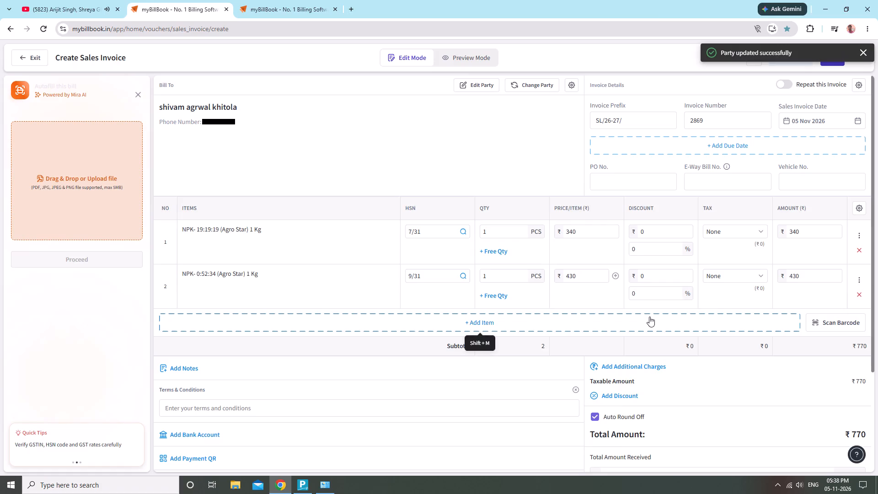
Mark the NPK invoice as fully paid in cash and save it.
scroll(649, 317, down, 4)
click(605, 362)
scroll(606, 362, up, 3)
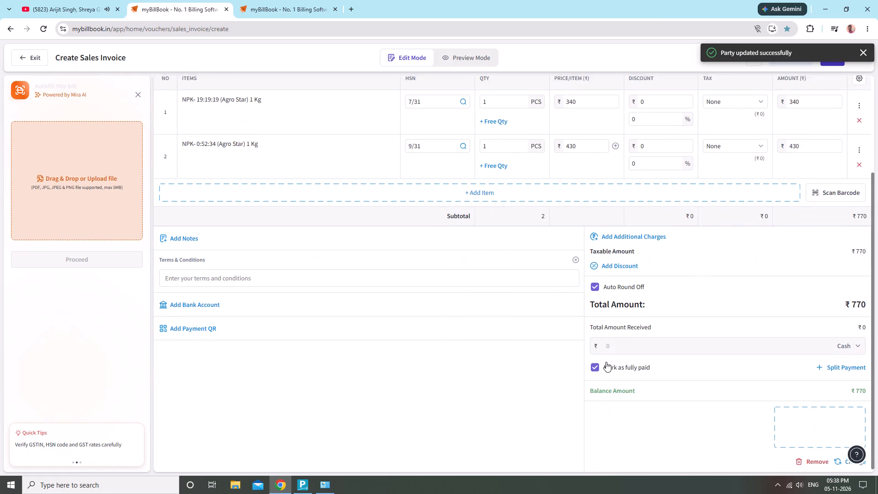
scroll(606, 362, up, 2)
click(834, 60)
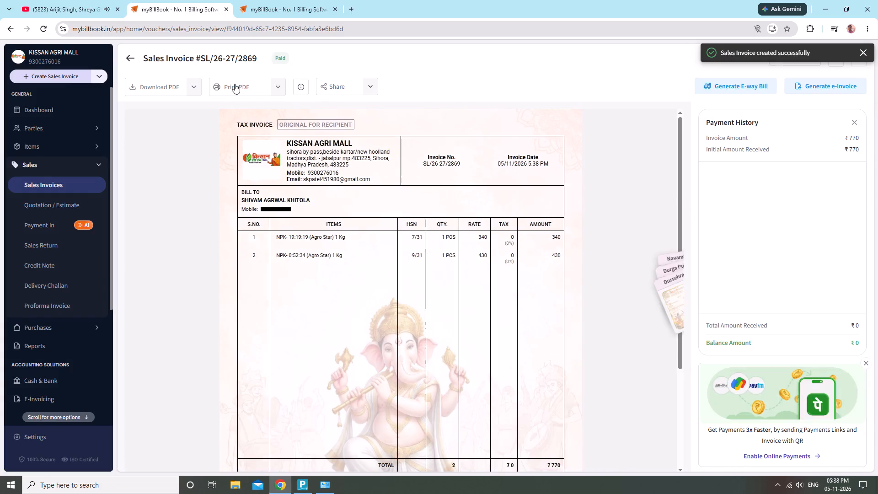
Print two copies of the saved sales invoice SL/26-27/2869.
click(241, 88)
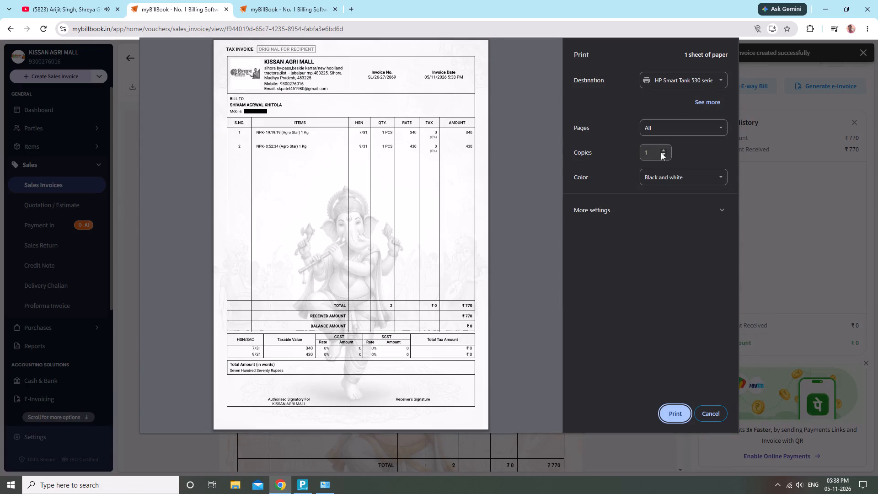
click(665, 150)
click(678, 419)
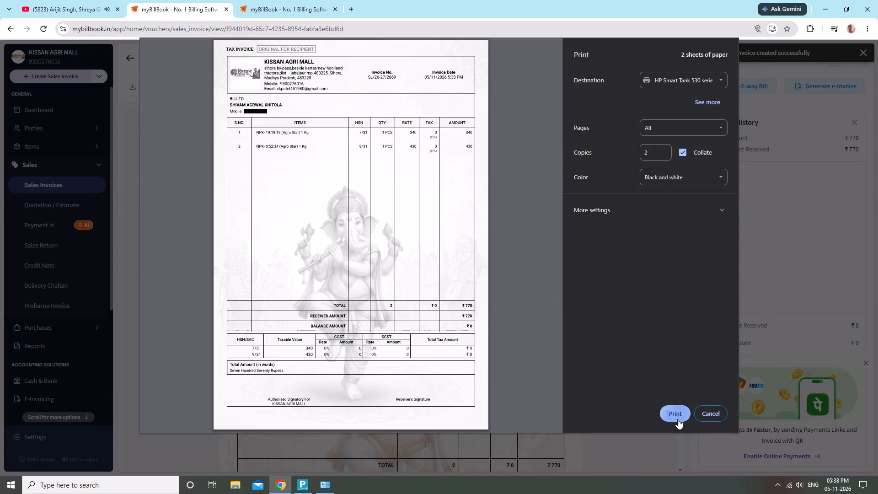
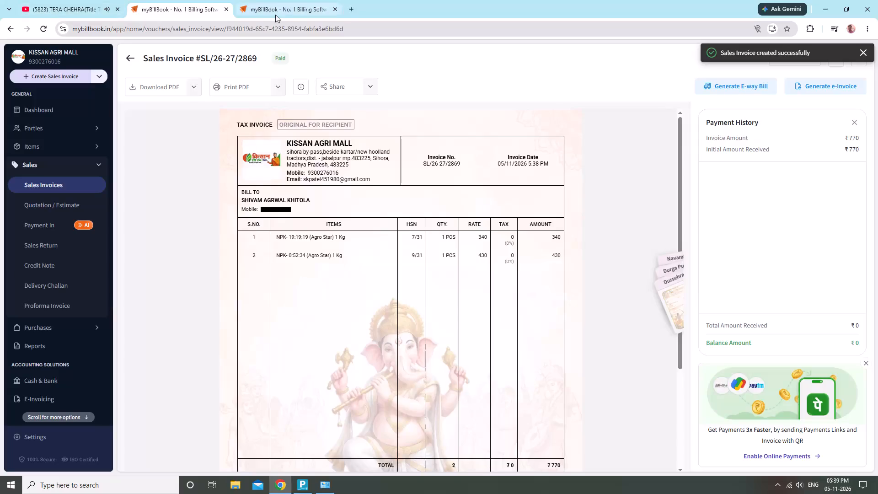
Close the browser tab showing the saved invoice SL/26-27/2869, keeping the other myBillBook tab open.
click(277, 14)
click(228, 9)
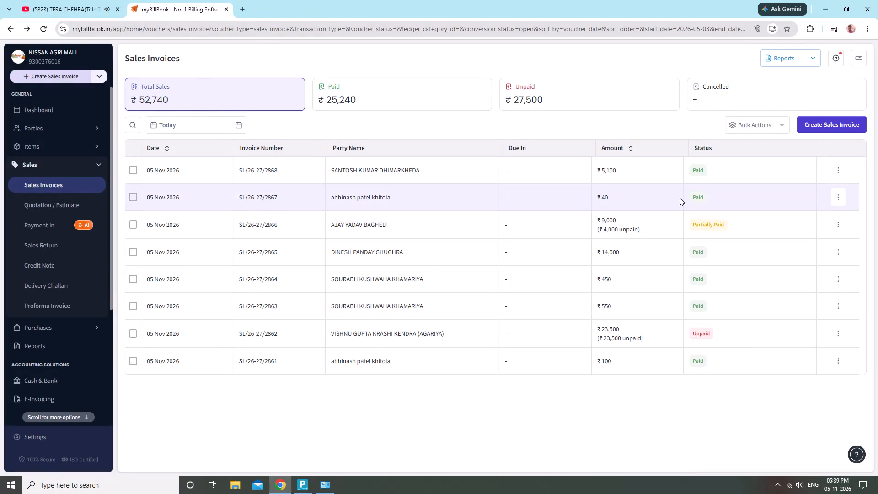
Edit sales invoice SL/26-27/2869 to add an after-tax discount of ₹20, and save the updated invoice.
click(44, 166)
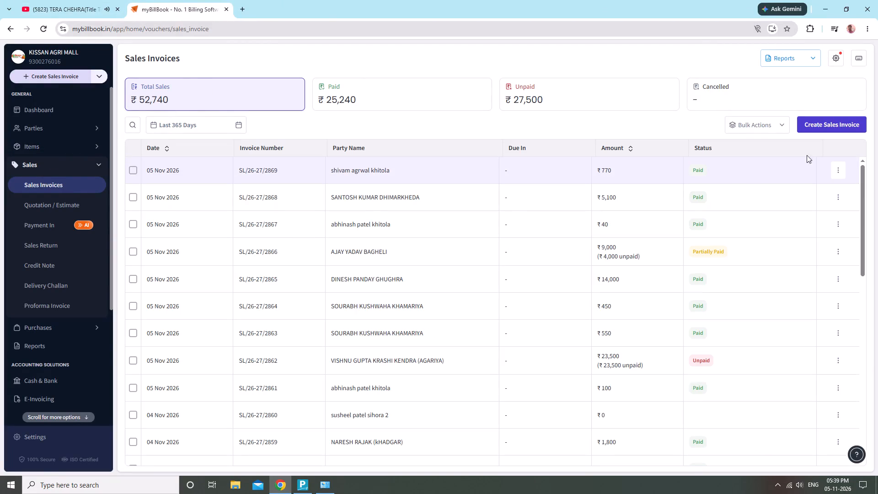
click(833, 167)
click(824, 188)
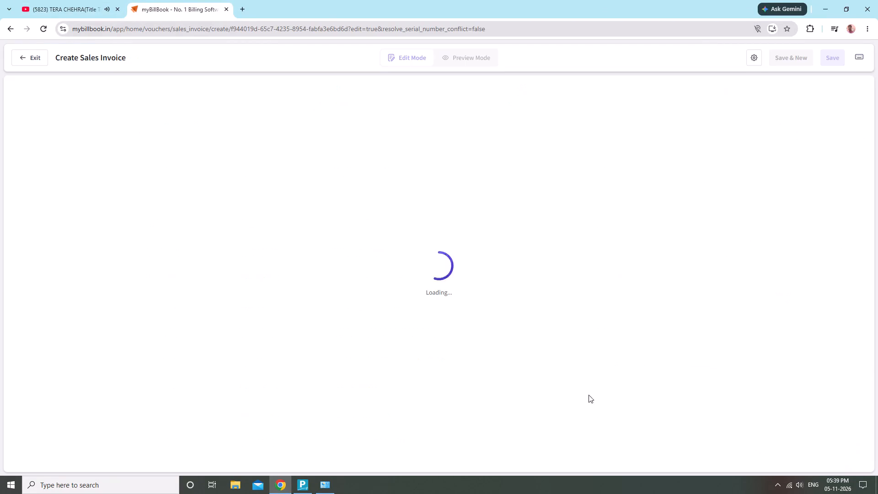
scroll(606, 380, down, 4)
click(562, 260)
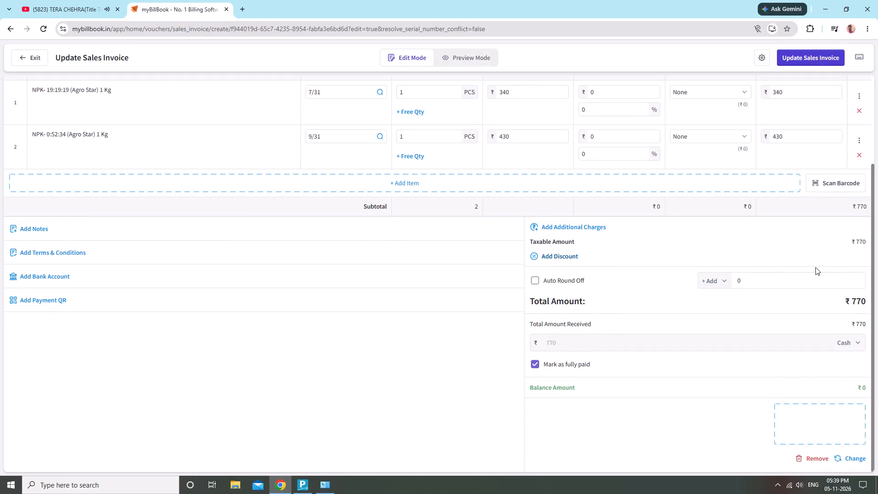
click(815, 260)
text(20)
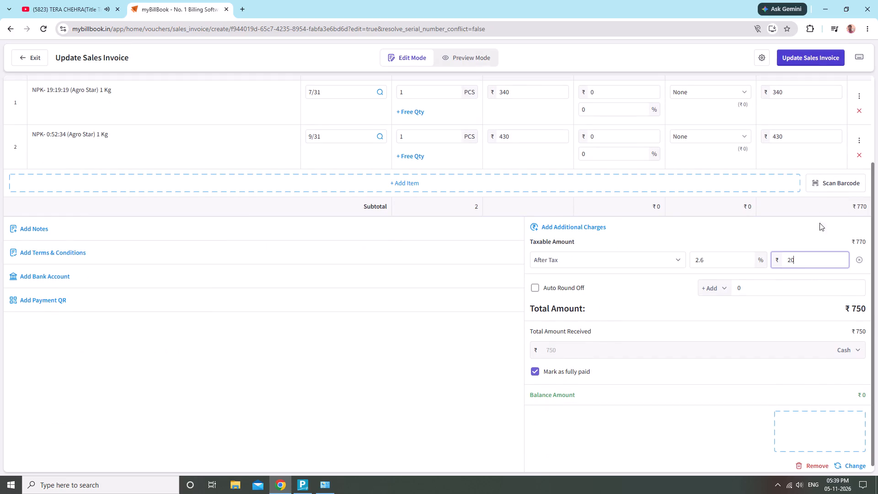
click(811, 59)
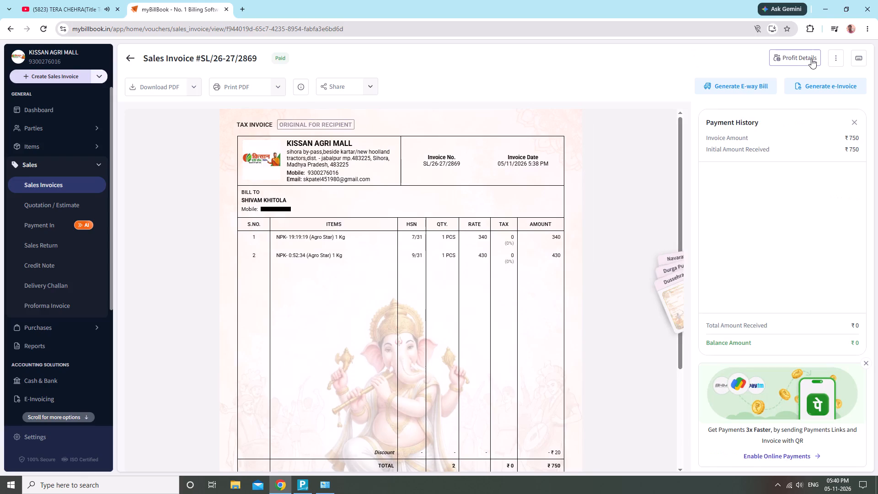
Return to the sales invoices list and filter it to show only today's invoices.
click(43, 168)
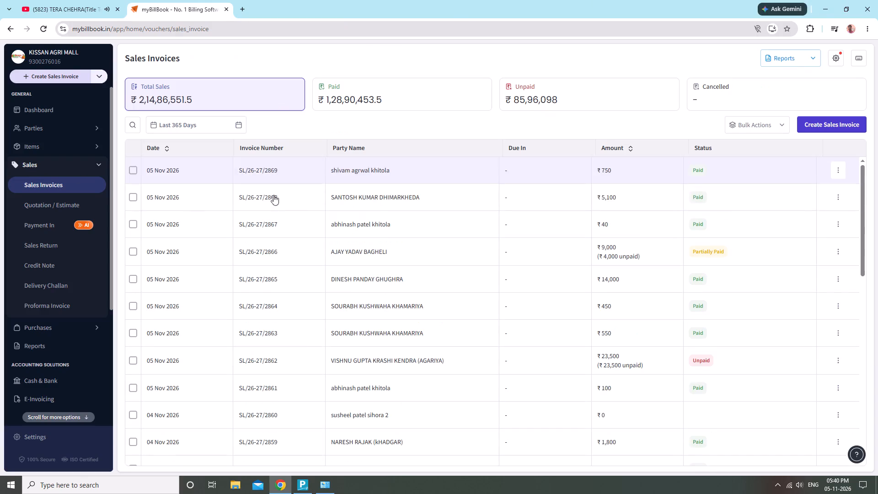
click(181, 124)
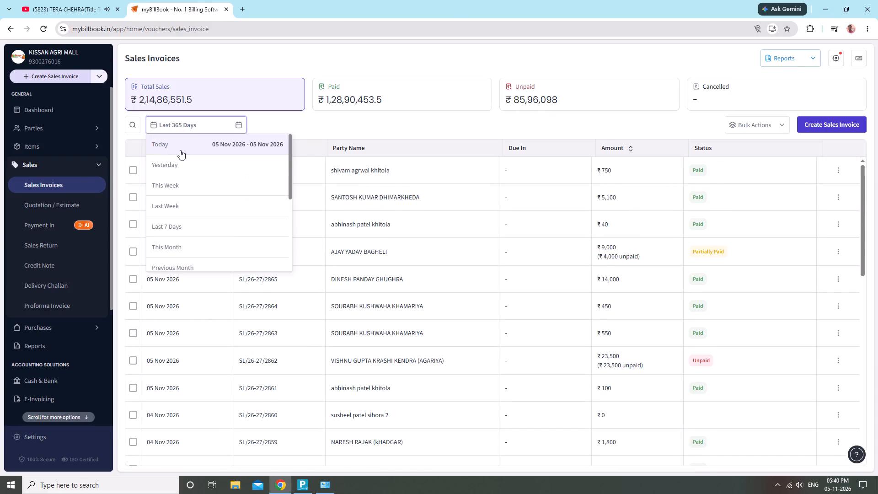
click(182, 147)
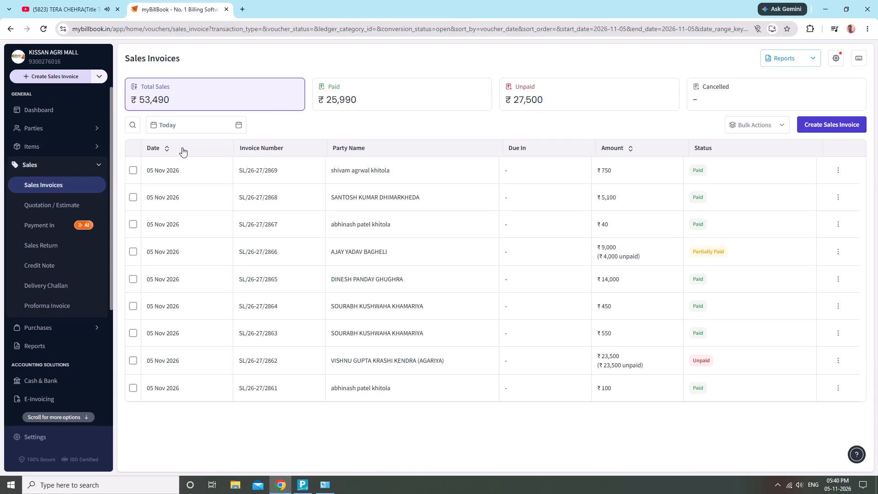
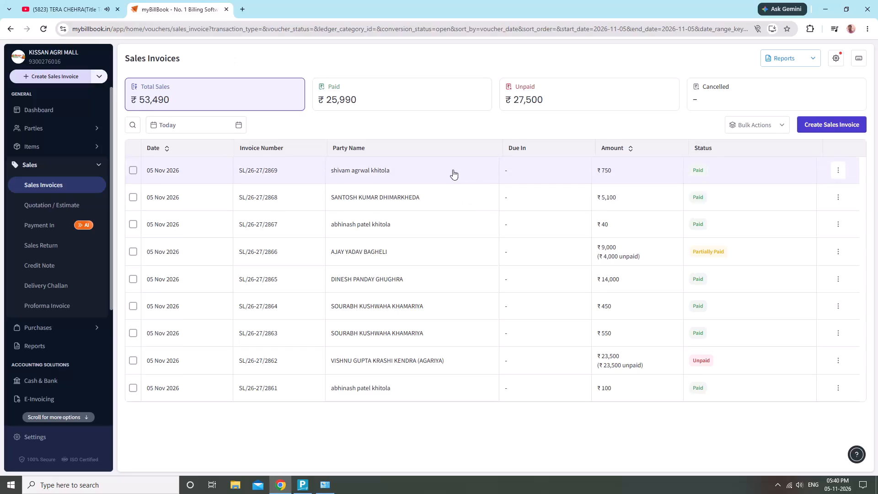
Open sales invoice SL/26-27/2868 from today's invoices to view its details.
click(445, 193)
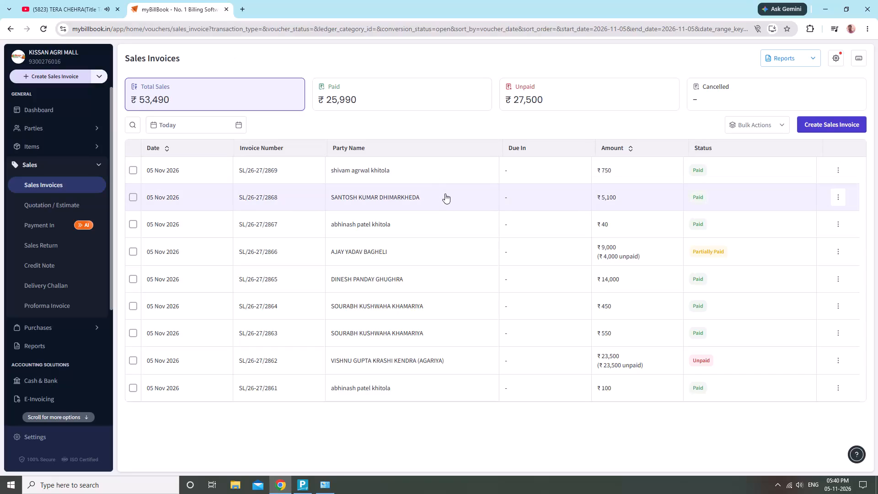
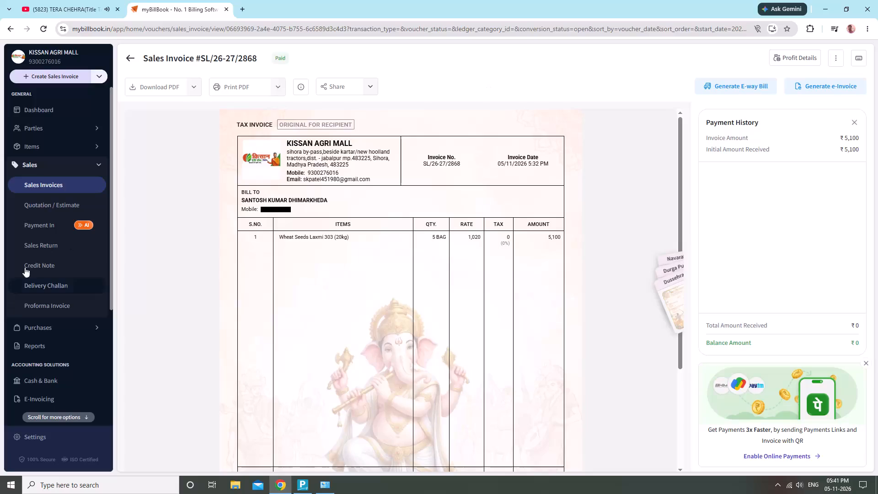
Return to the sales invoices list and filter it to show only today's invoices.
click(81, 161)
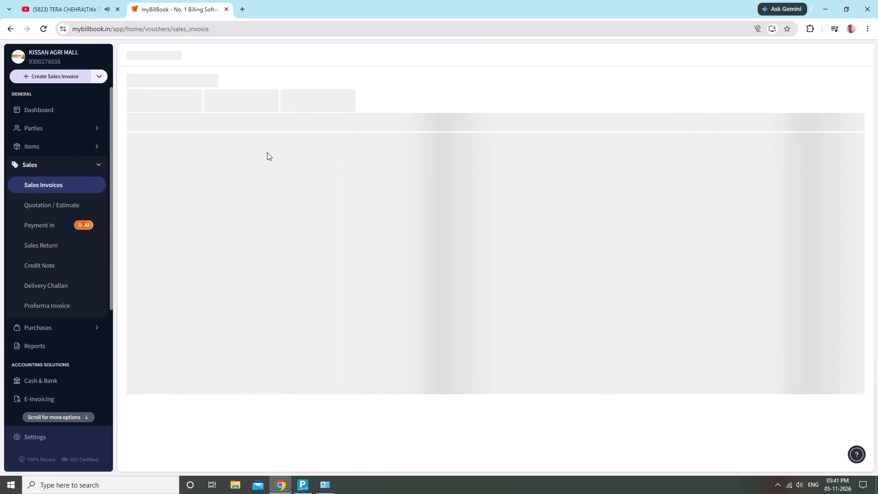
click(192, 121)
click(194, 141)
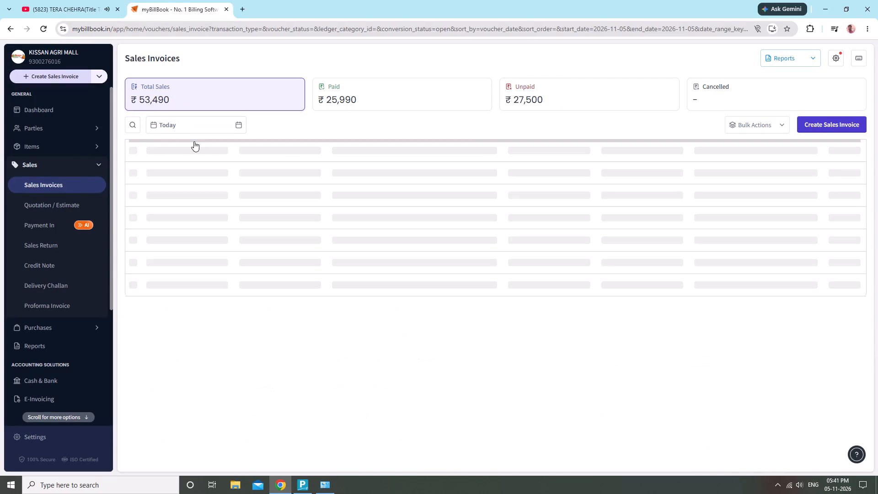
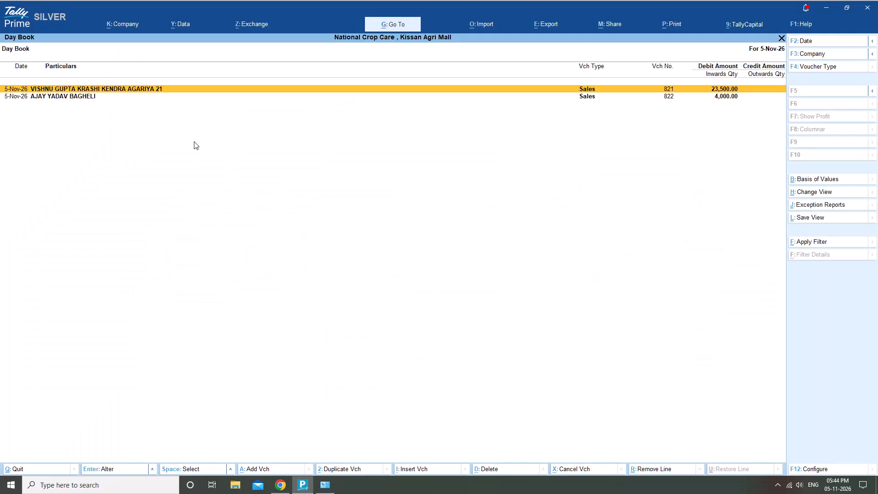
Switch to myBillBook and examine sales invoice SL/26-27/2868 from its items down to the totals and notes.
key(alt+Tab)
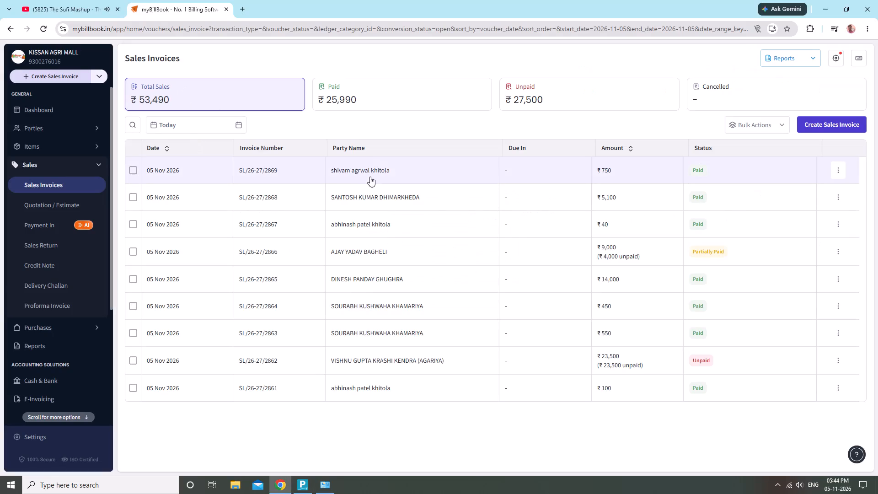
click(375, 188)
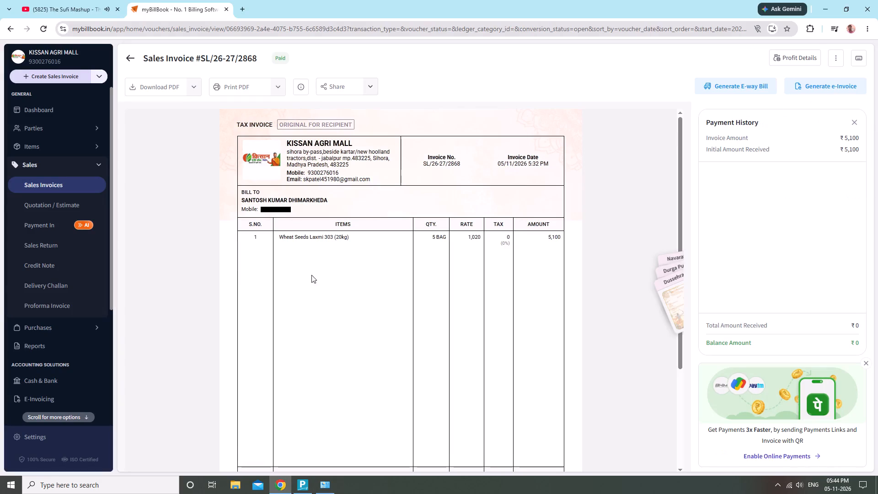
scroll(295, 291, down, 4)
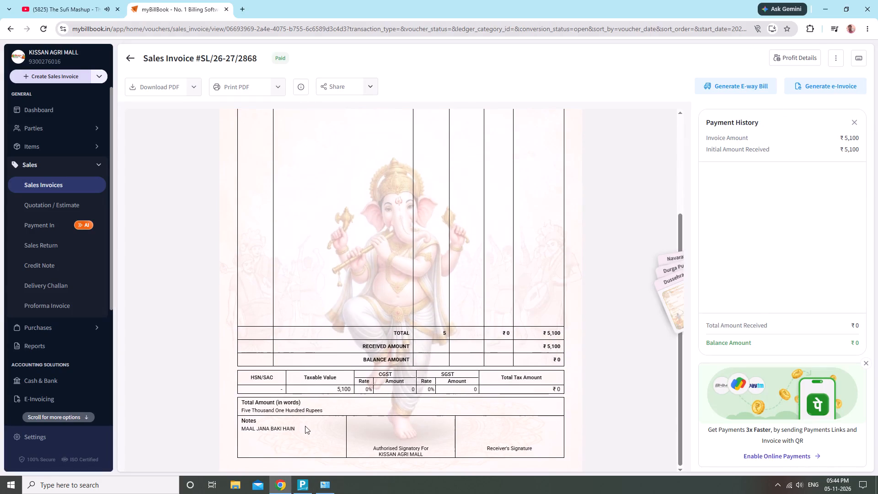
scroll(305, 426, up, 8)
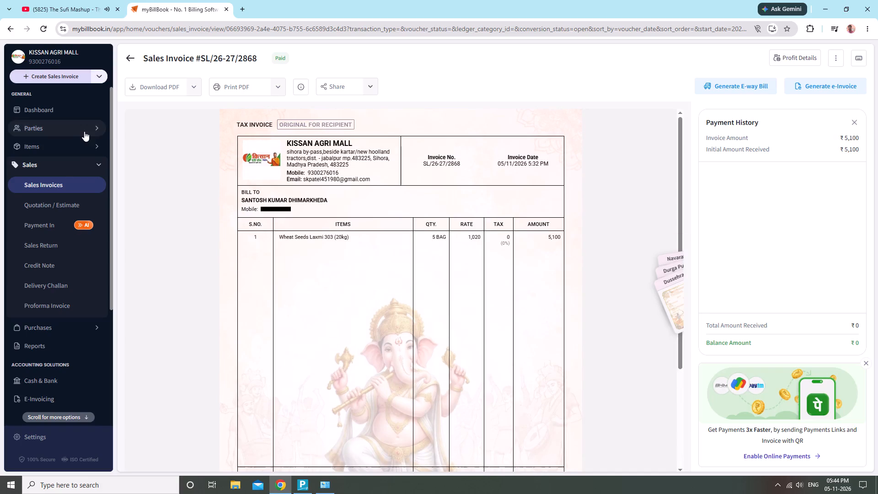
Return to the sales invoices list and filter it to show only today's invoices.
click(63, 166)
click(172, 117)
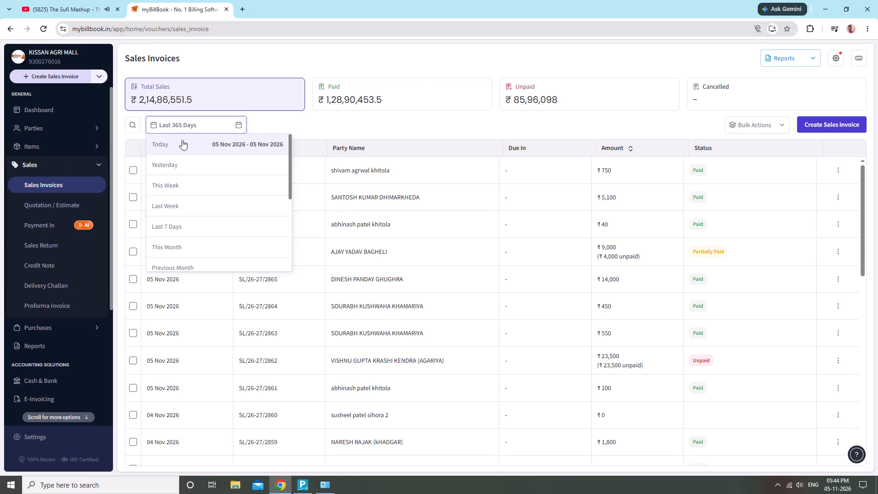
click(184, 141)
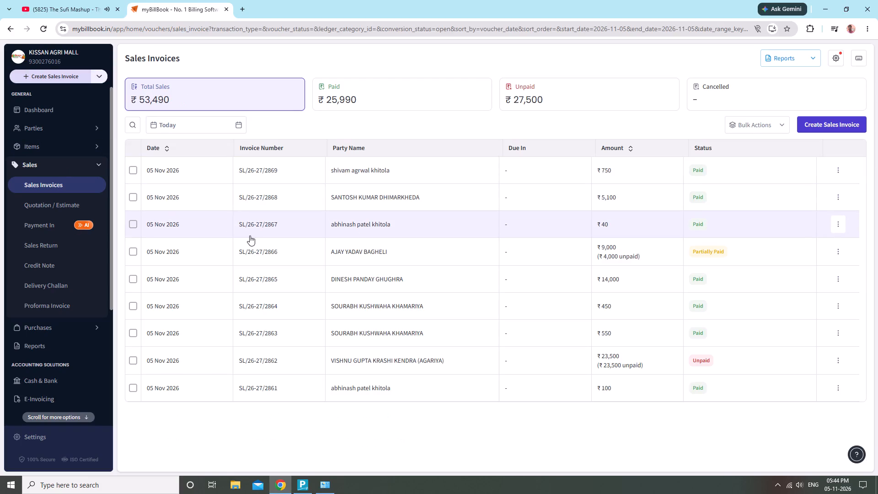
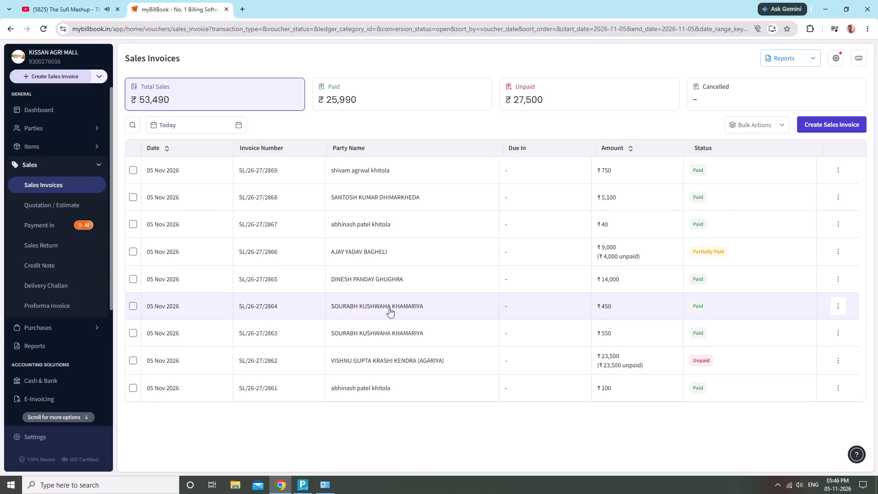
Open sales invoice SL/26-27/2865 and copy the customer's name from its Bill To section.
click(393, 277)
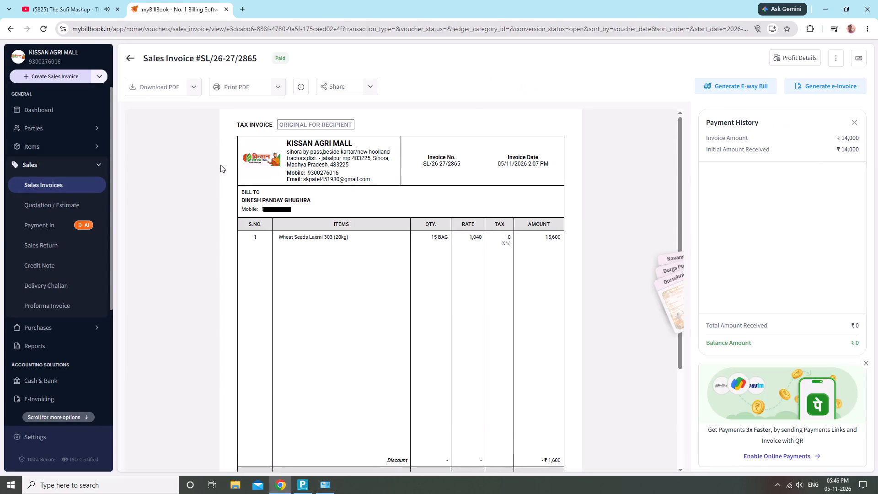
drag(241, 202, 343, 209)
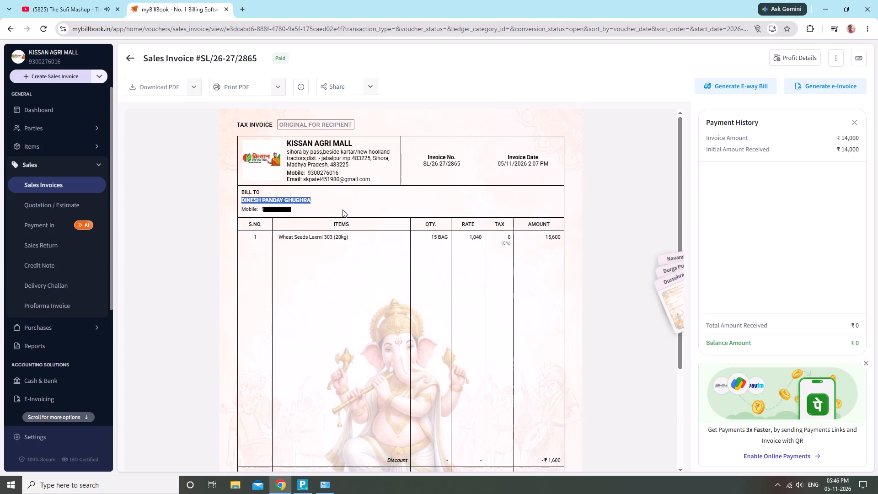
drag(343, 209, 343, 200)
key(ctrl+c)
Switch to TallyPrime, leave the Day Book and start a new voucher of type Sales.
key(alt+Tab)
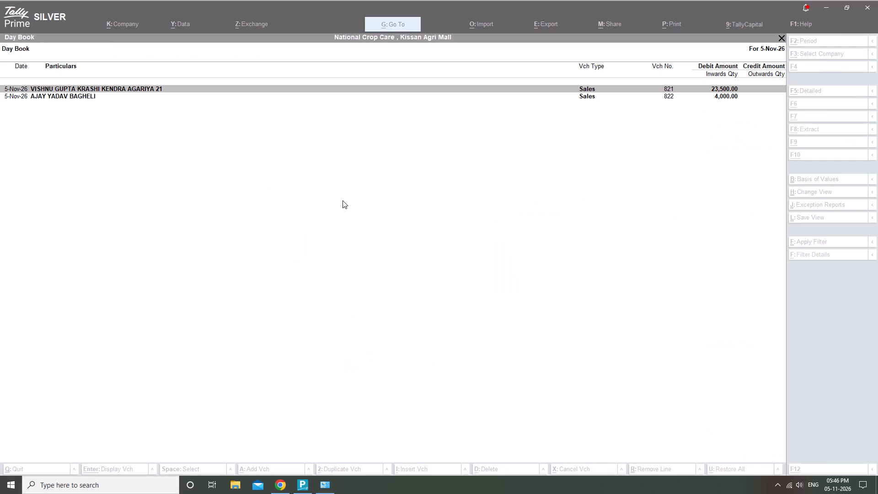
key(Escape)
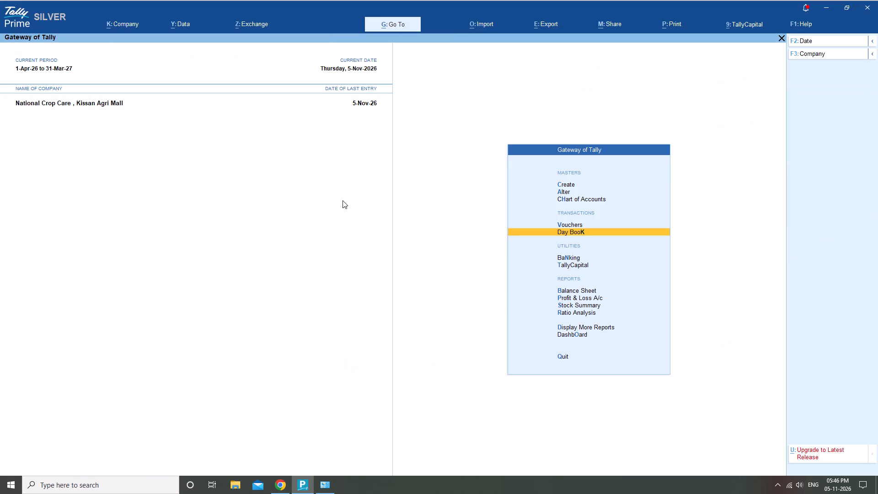
key(Up)
key(Return)
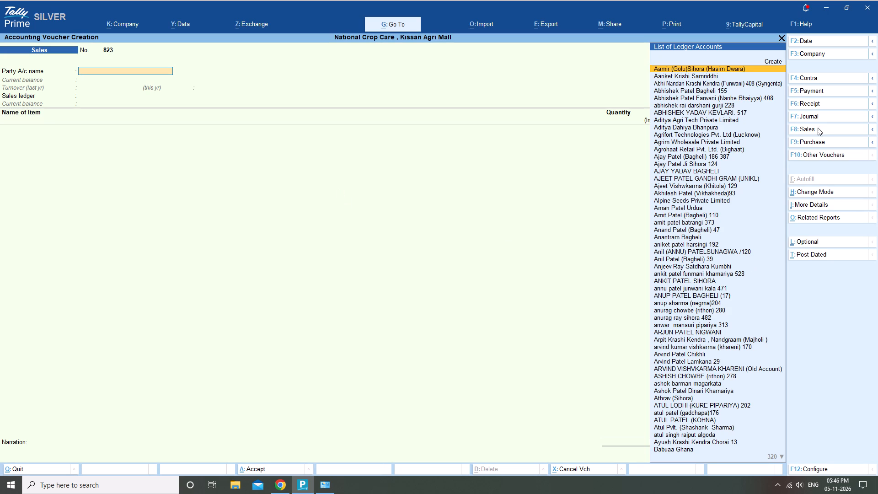
click(820, 131)
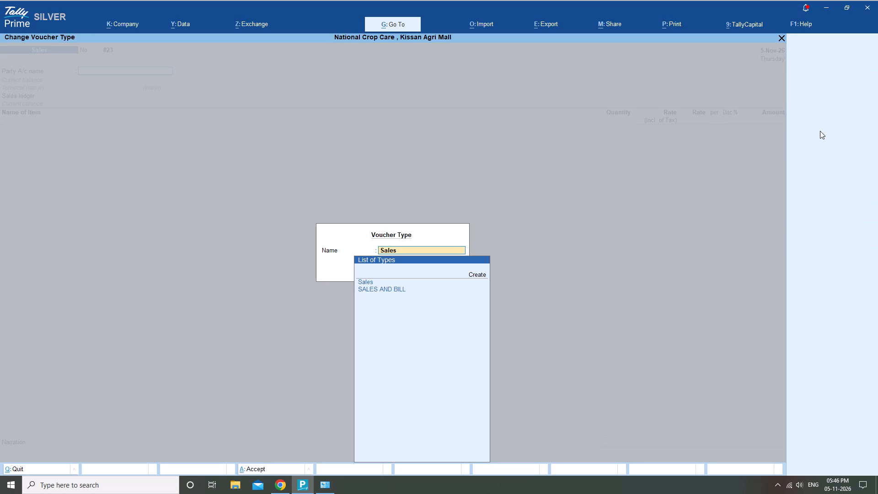
key(Down)
key(Return)
Start a new party ledger from the voucher using the copied customer name, keeping the default ledger settings up to the mailing address.
key(alt+c)
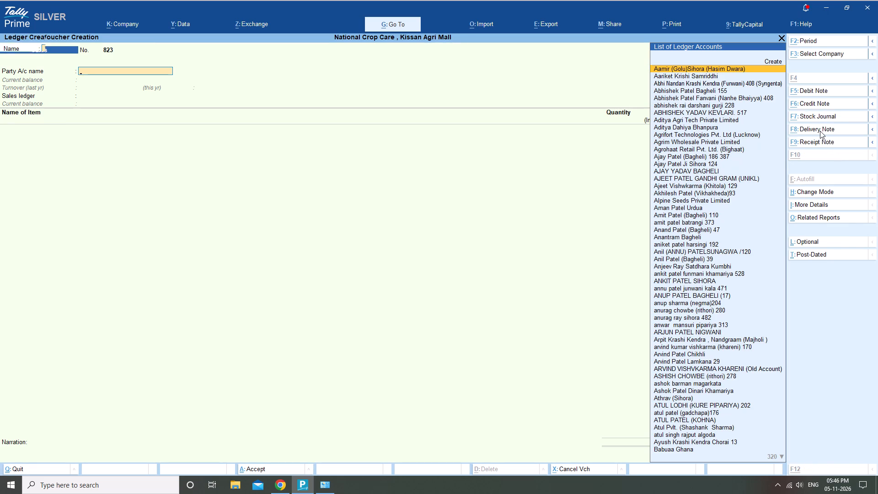
key(ctrl+v)
key(Return)
key(Return)
key(Return)
key(Return)
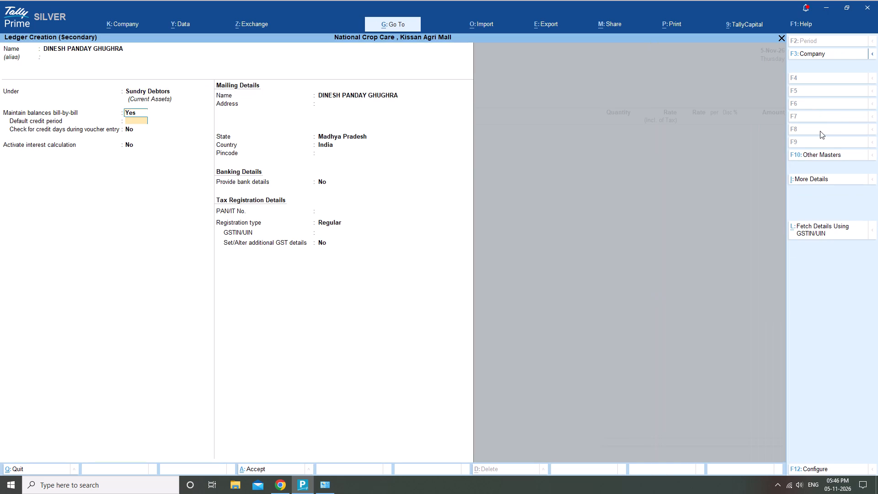
key(Return)
key(Return)
key(Return)
key(Return)
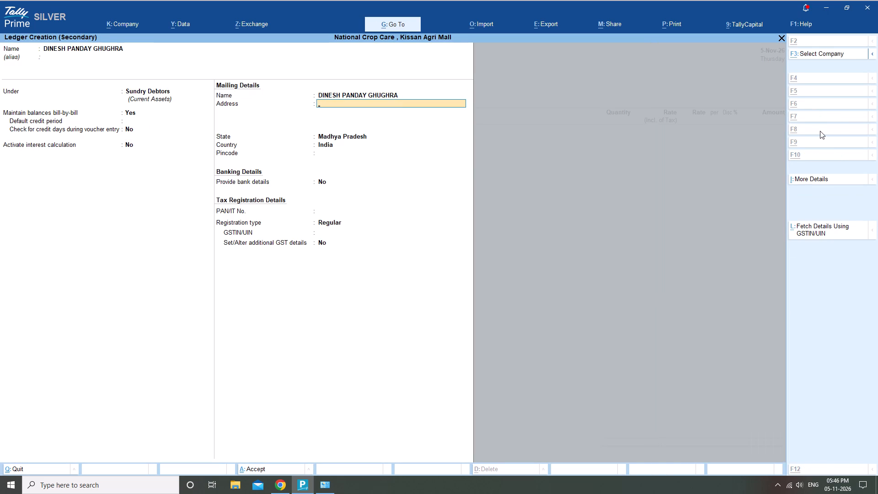
key(alt+Tab)
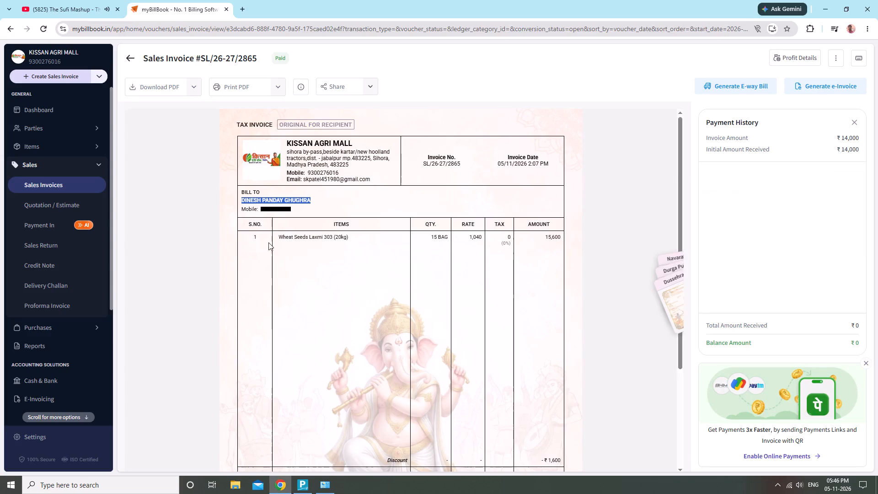
drag(249, 236, 536, 237)
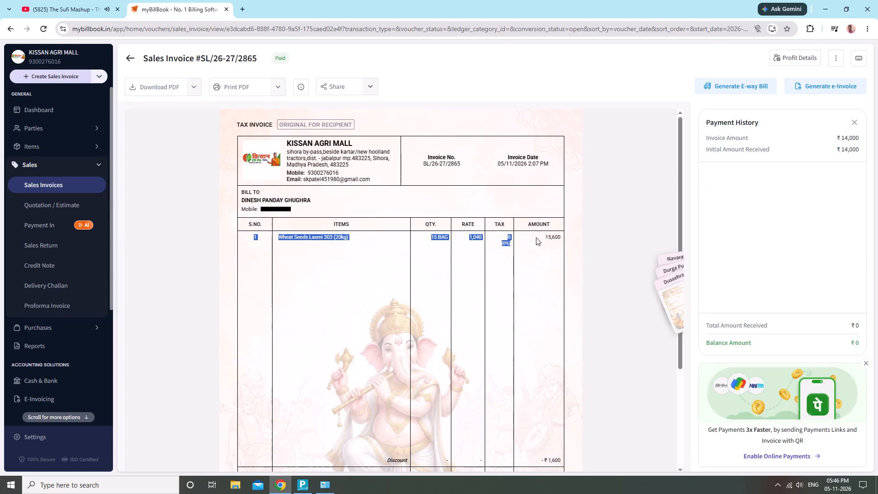
drag(536, 237, 537, 237)
click(414, 212)
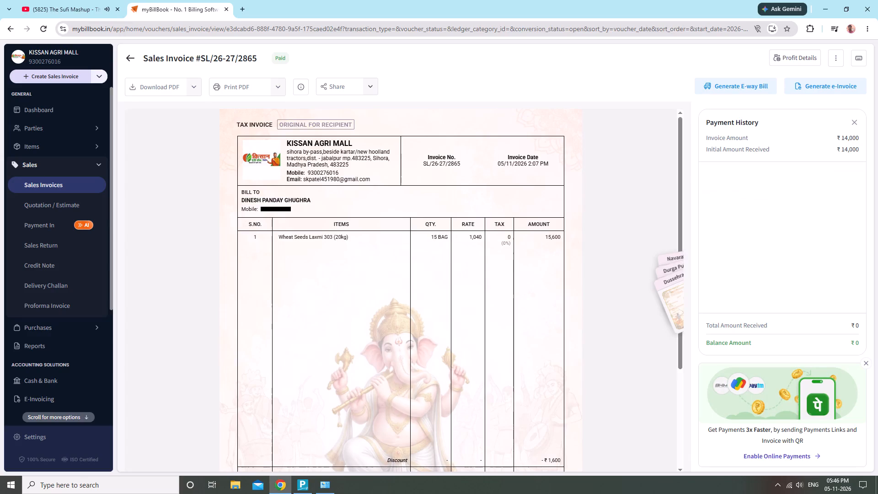
drag(262, 208, 303, 209)
key(ctrl+c)
Search the item inventory for "nutron" and open the Nutron power DS -4 (crystal) spreyer 20 liter item.
click(51, 148)
click(187, 130)
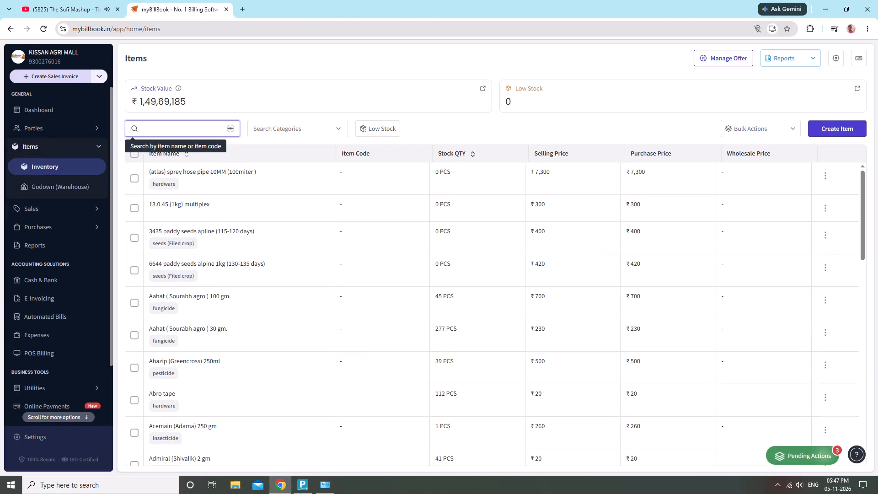
text(nu)
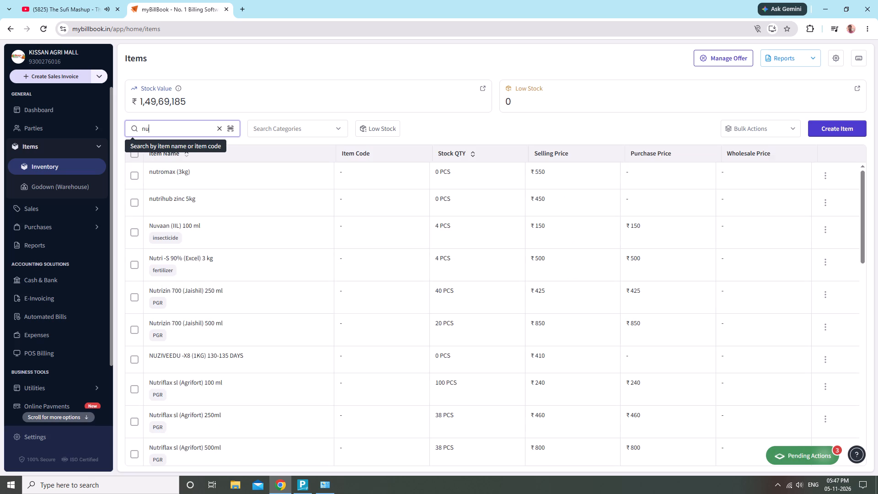
key(t)
key(r)
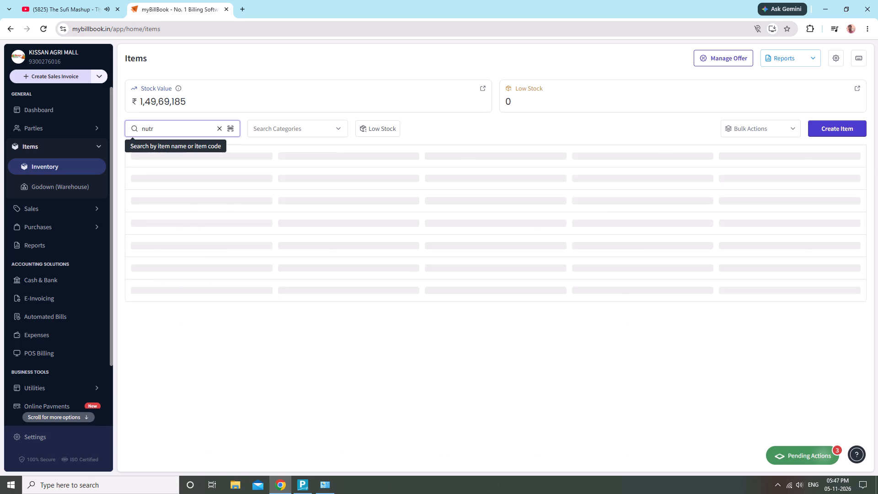
text(on)
key(space)
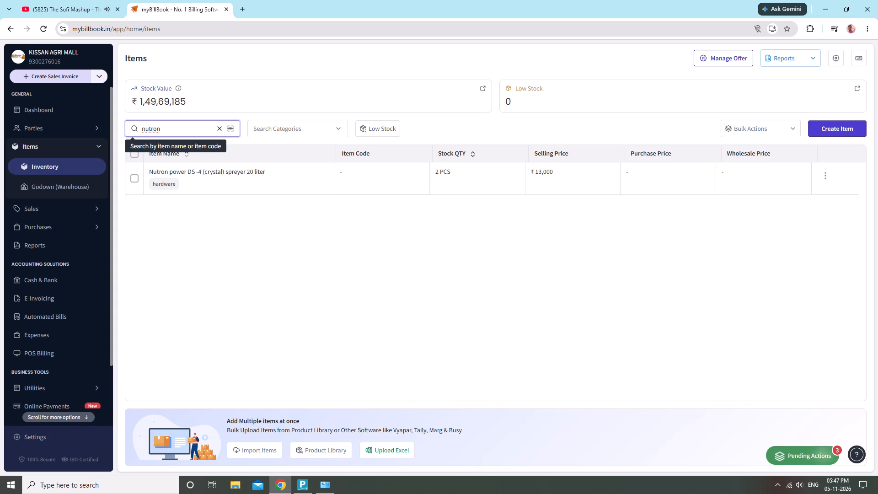
click(487, 180)
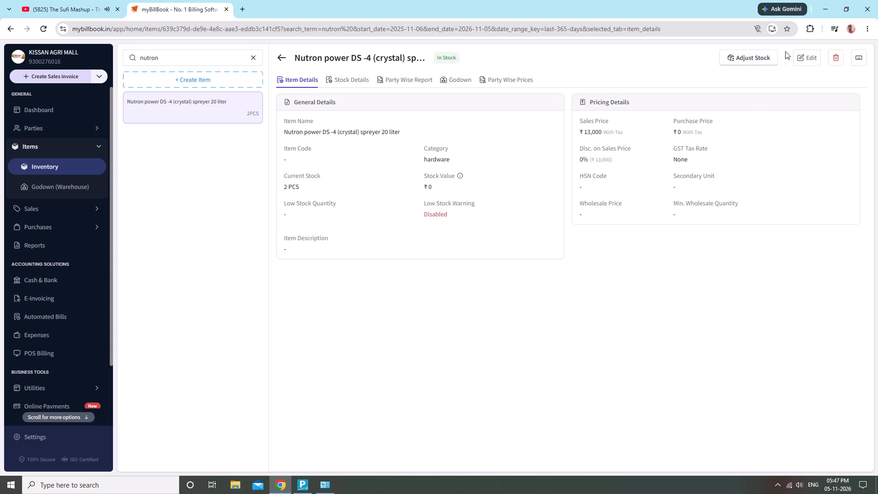
Adjust the sprayer's stock in the KISSAN AGRI MALL godown, reducing it by 1 PCS, and save.
click(758, 67)
click(761, 60)
click(328, 233)
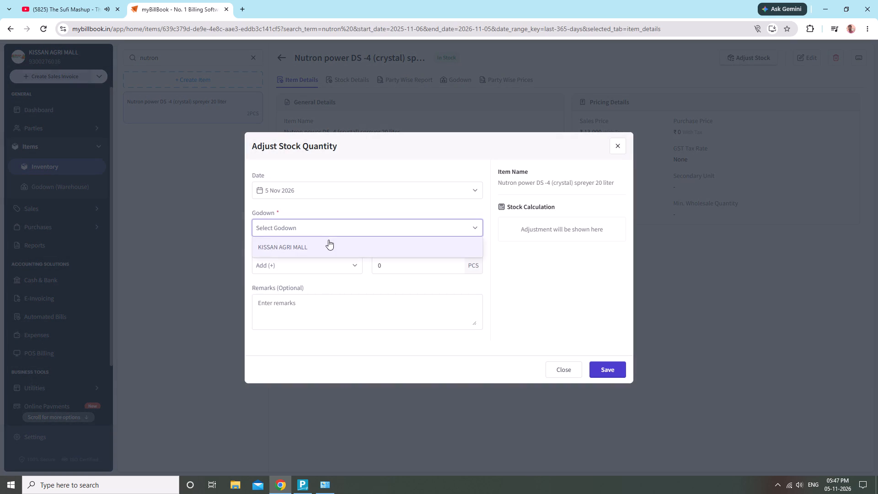
click(328, 240)
click(333, 263)
click(284, 307)
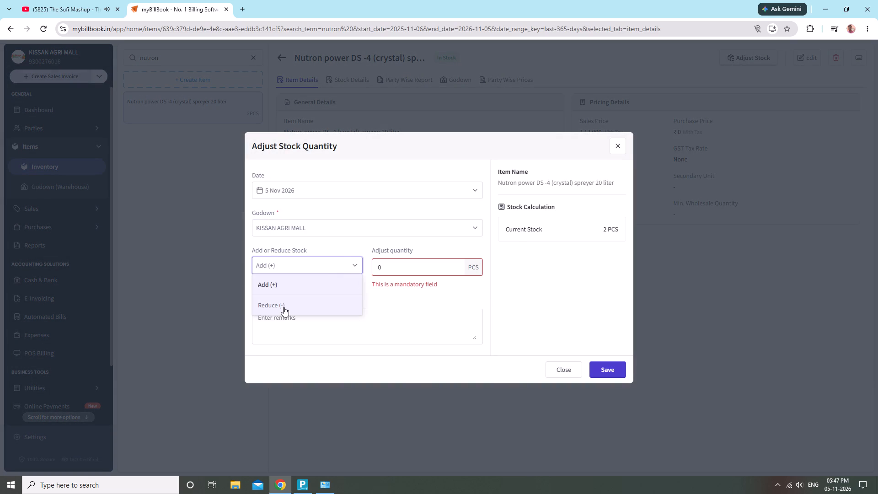
click(388, 268)
key(1)
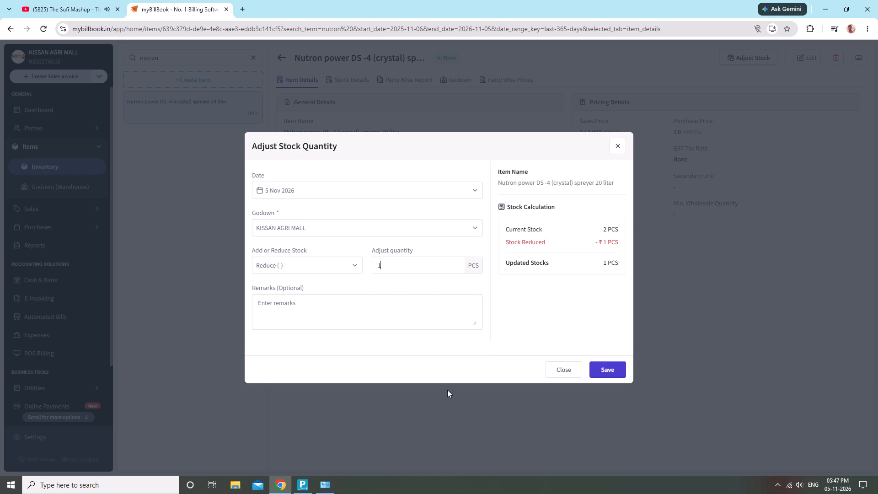
click(608, 365)
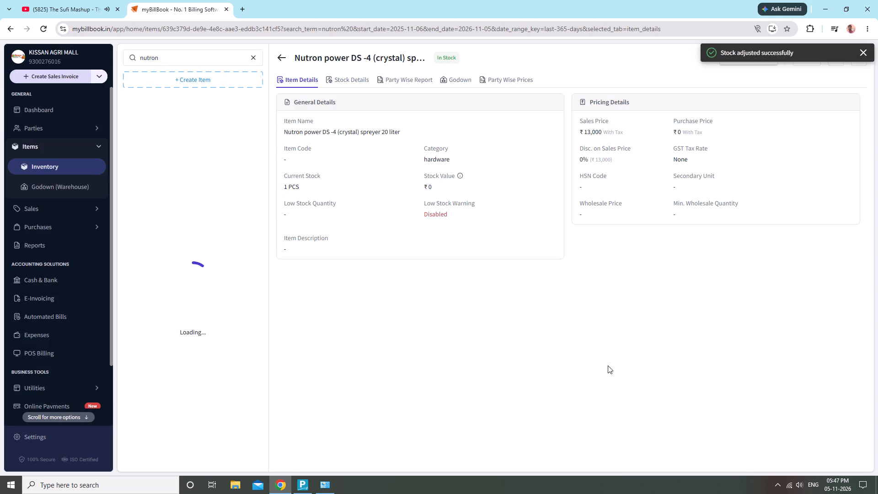
click(608, 365)
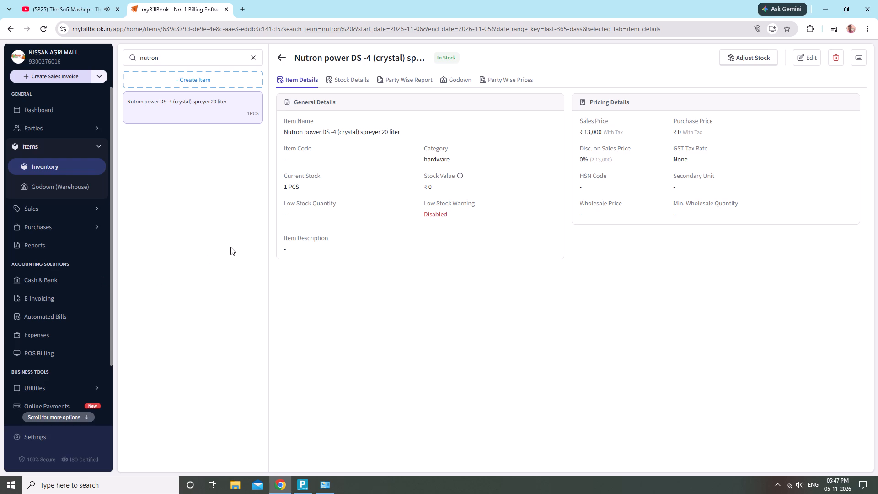
click(236, 370)
Reopen sales invoice SL/26-27/2865 from the sales invoices list and copy the customer's mobile number.
click(54, 146)
click(58, 205)
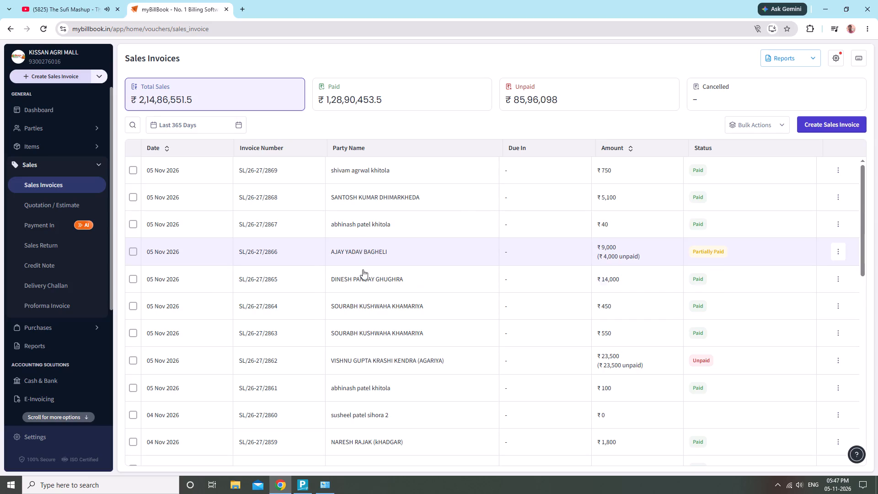
click(374, 279)
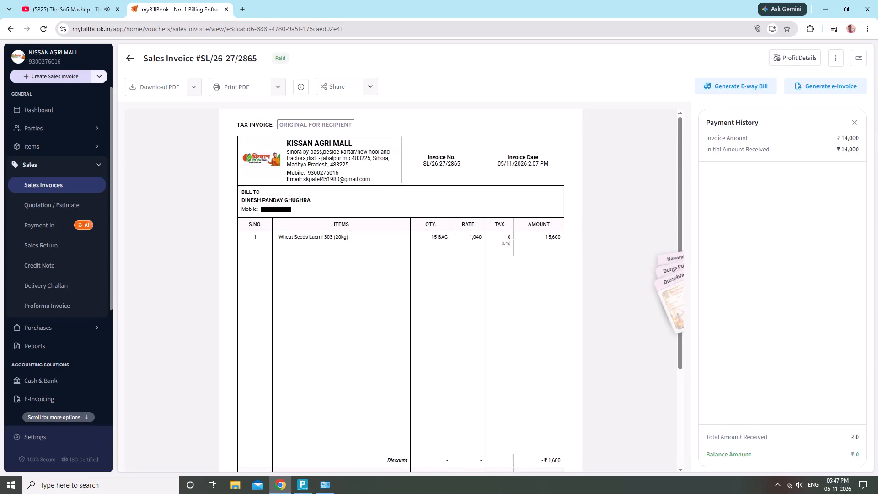
drag(260, 209, 288, 208)
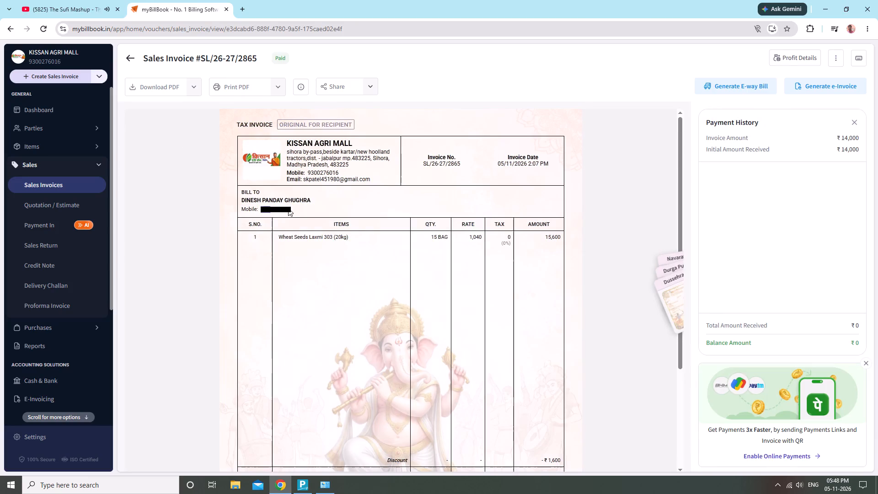
drag(288, 208, 301, 207)
key(ctrl+c)
Switch to TallyPrime, paste the mobile number as the new ledger's address, keep the remaining defaults and accept the ledger.
key(alt+Tab)
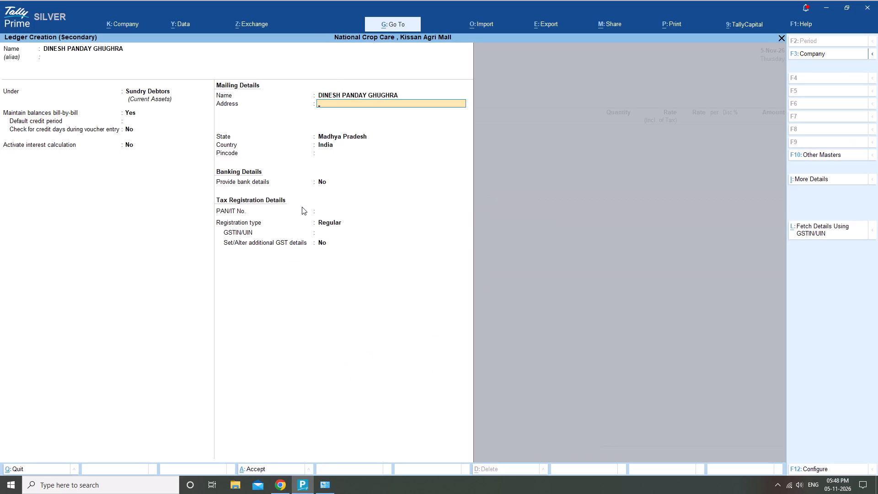
key(ctrl+v)
key(Return)
key(Return)
key(Return)
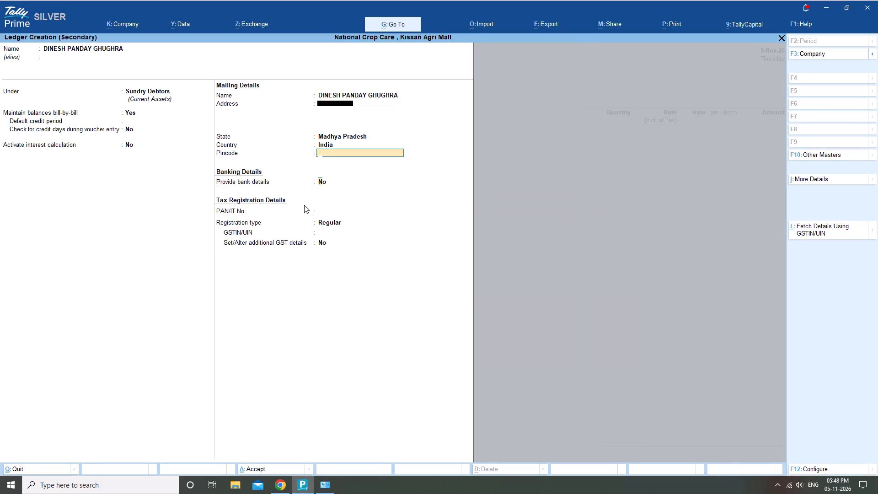
key(Return)
key(Return)
key(Return)
key(Return)
key(Return)
key(Return)
key(Return)
key(Return)
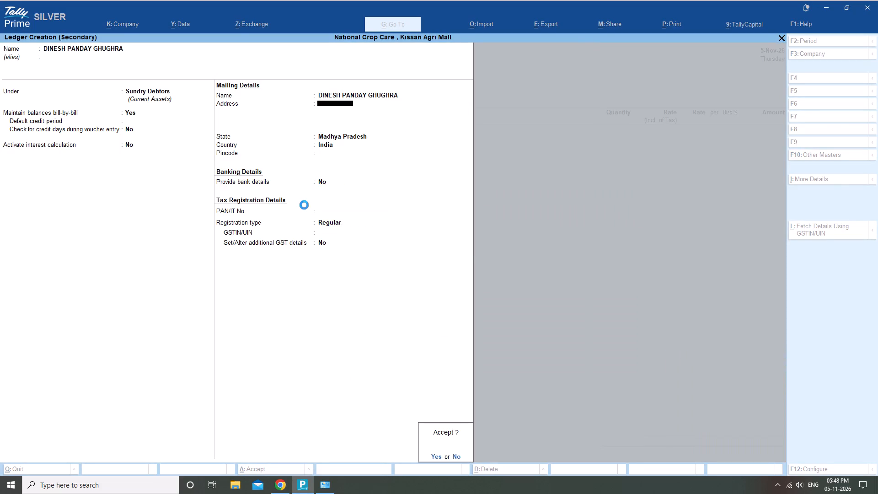
key(Return)
Complete the sales voucher's dispatch and party details, setting the export country to India and keeping the other defaults.
key(Return)
key(Return)
key(Return)
key(Return)
key(Return)
key(Return)
key(Return)
key(Return)
key(Return)
key(Return)
key(Return)
key(Return)
key(Return)
key(Return)
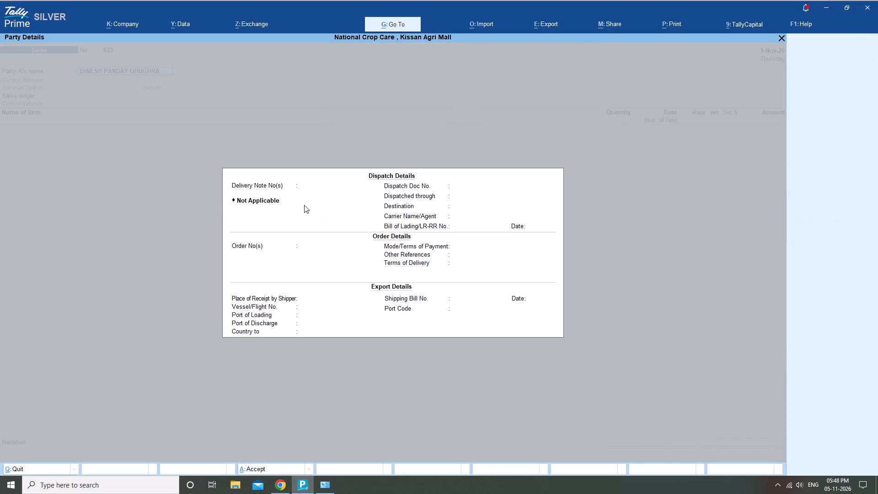
key(Return)
key(BackSpace)
text(in)
key(Down)
key(Return)
key(Return)
key(Return)
key(Return)
key(Return)
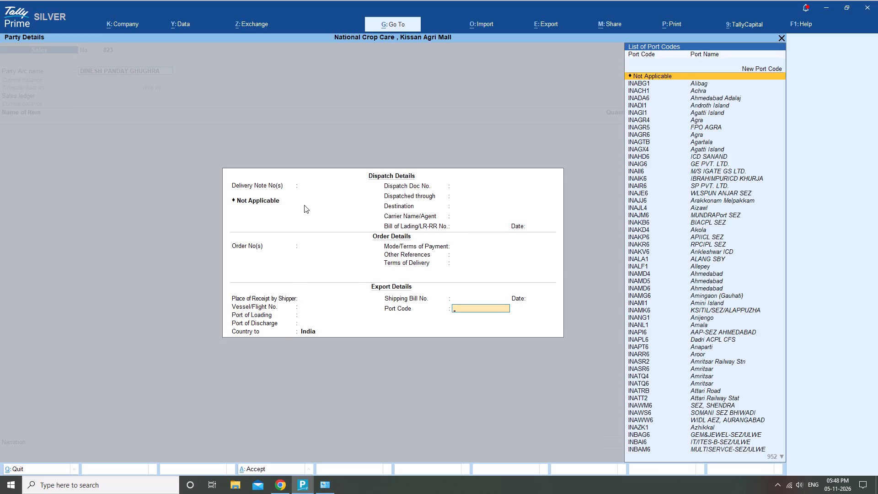
key(Return)
key(Return)
key(Return)
key(Return)
key(Return)
key(Return)
key(Return)
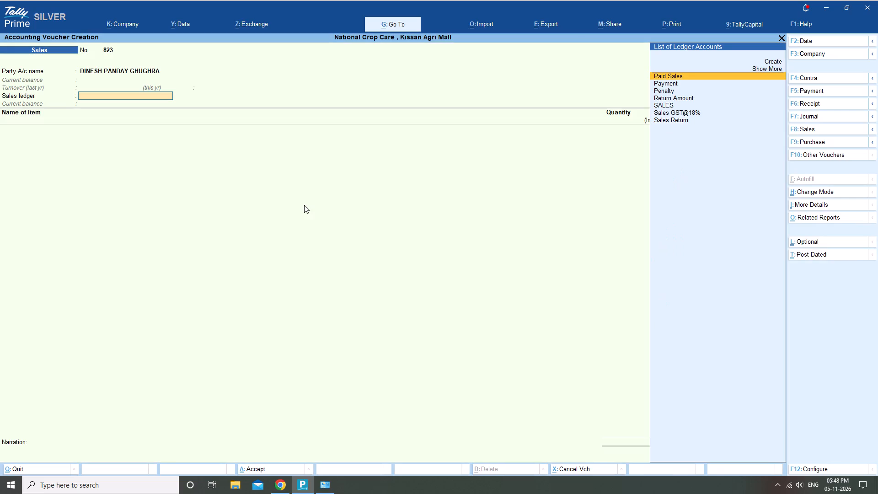
Choose SALES as the voucher's sales ledger.
key(Down)
key(Down)
key(Down)
key(Down)
key(Return)
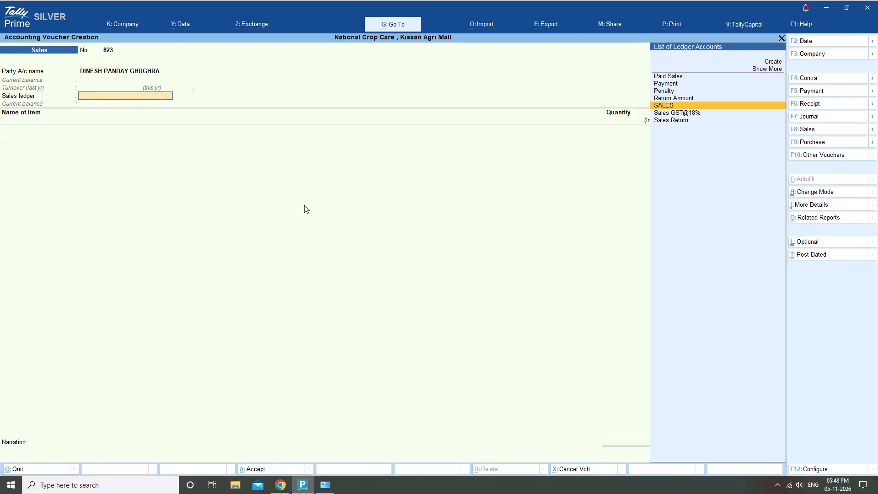
Check the item on invoice SL/26-27/2865 and add Wheat Seeds Laxmi 303 (20kg) from the Main Location godown to the voucher.
key(alt+Tab)
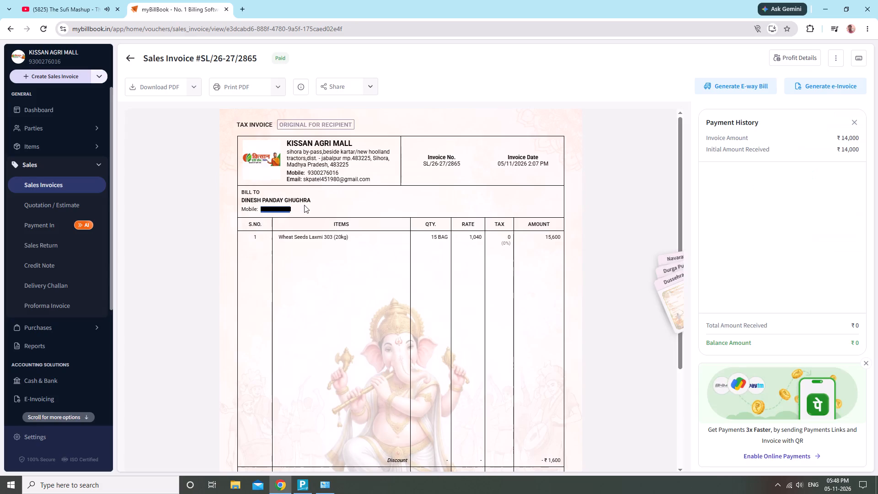
key(alt+Tab)
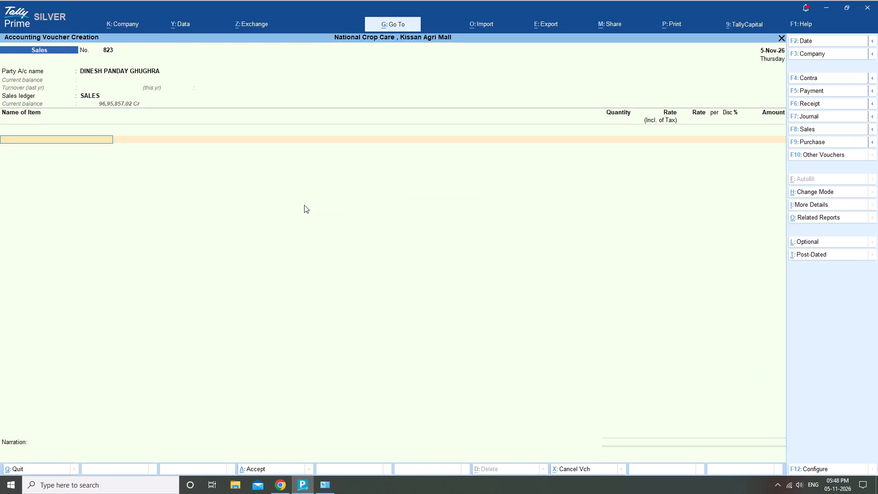
text(wheat)
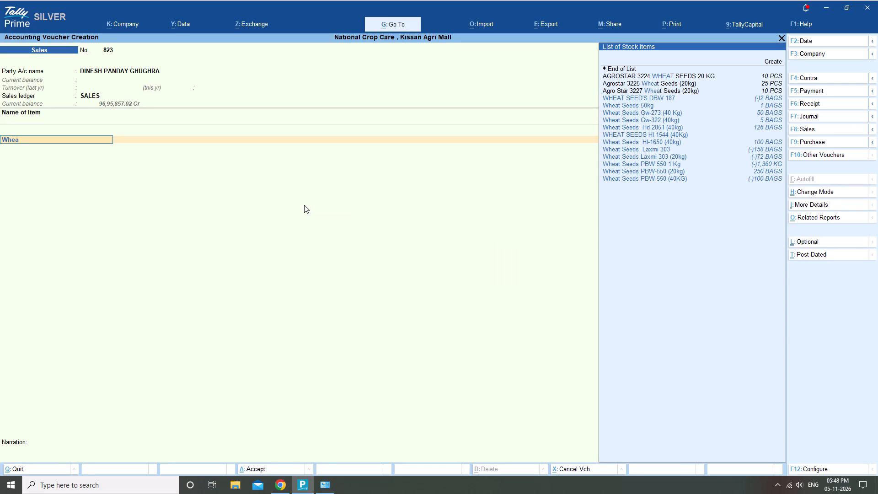
key(space)
text(see)
key(Down)
key(Down)
key(Down)
key(Down)
key(Down)
key(Down)
key(Down)
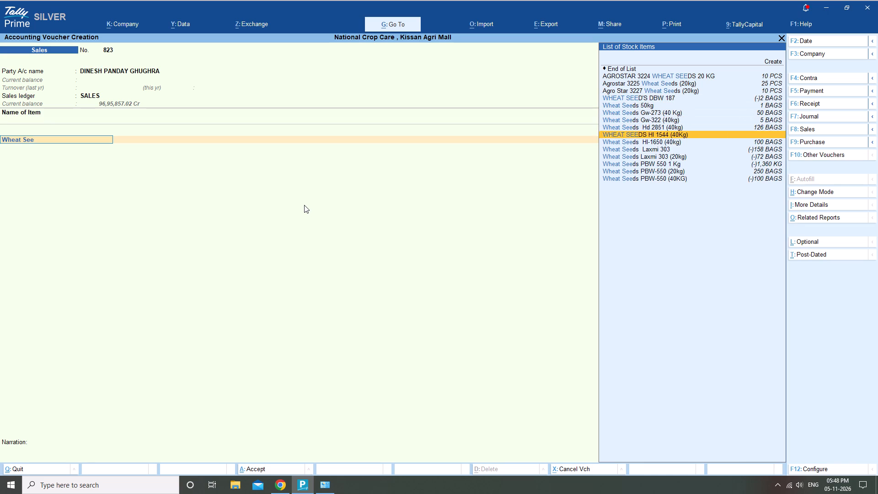
key(Down)
key(Down)
key(Return)
key(Return)
key(Return)
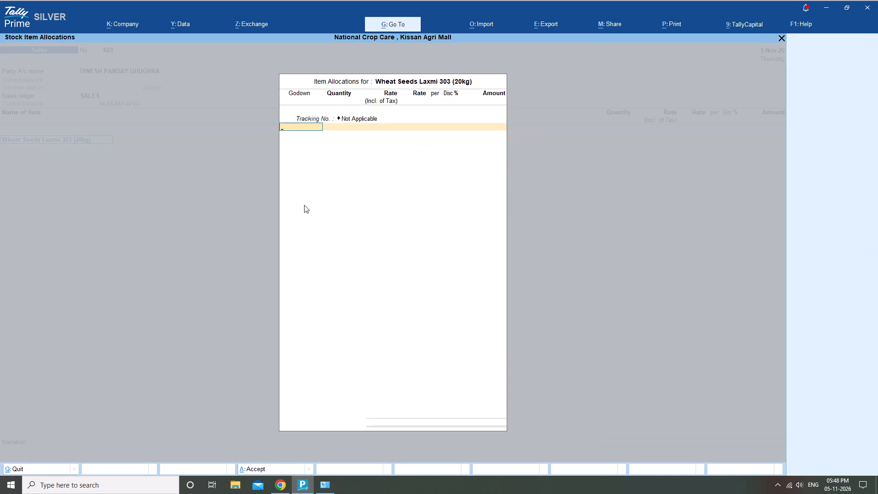
key(m)
key(Return)
Enter the quantity of 15 bags and the rate of 1,040 from the invoice, and complete the item allocation.
key(alt+Tab)
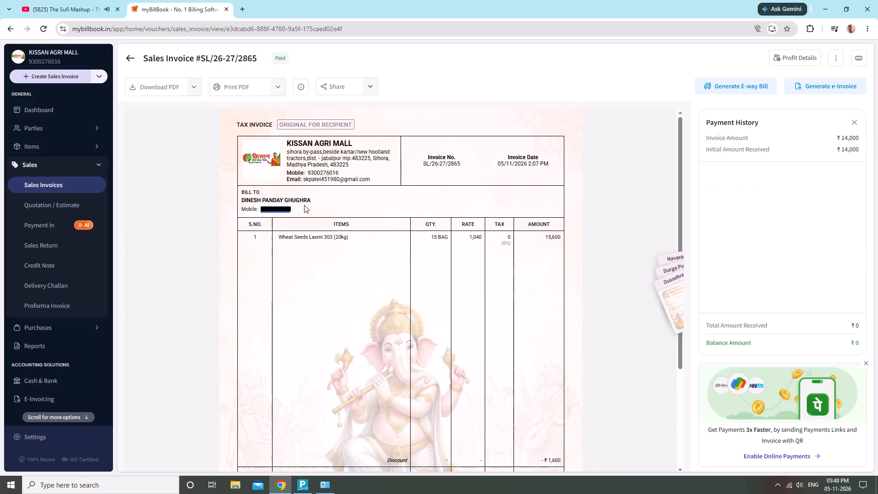
key(alt+Tab)
text(15)
key(Return)
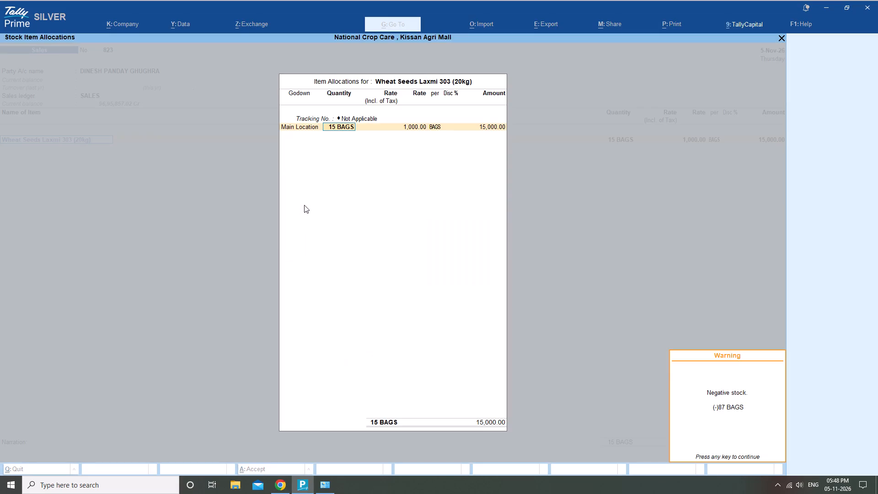
key(Return)
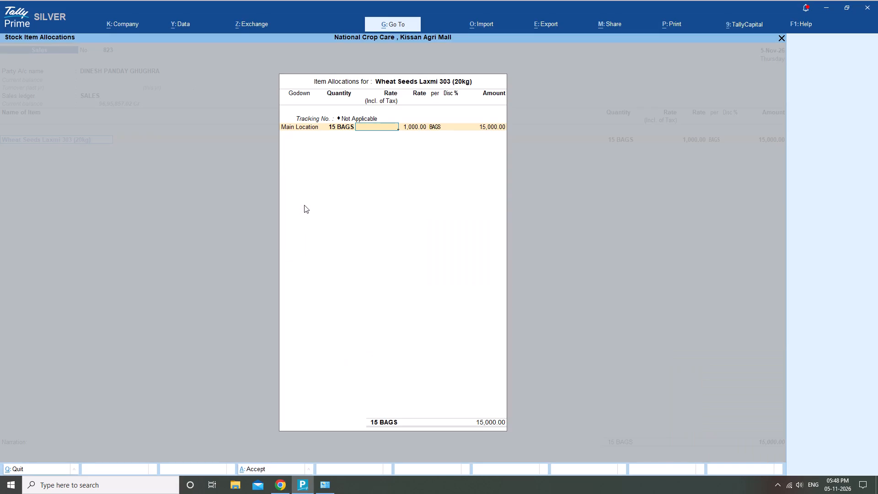
key(Return)
key(alt+Tab)
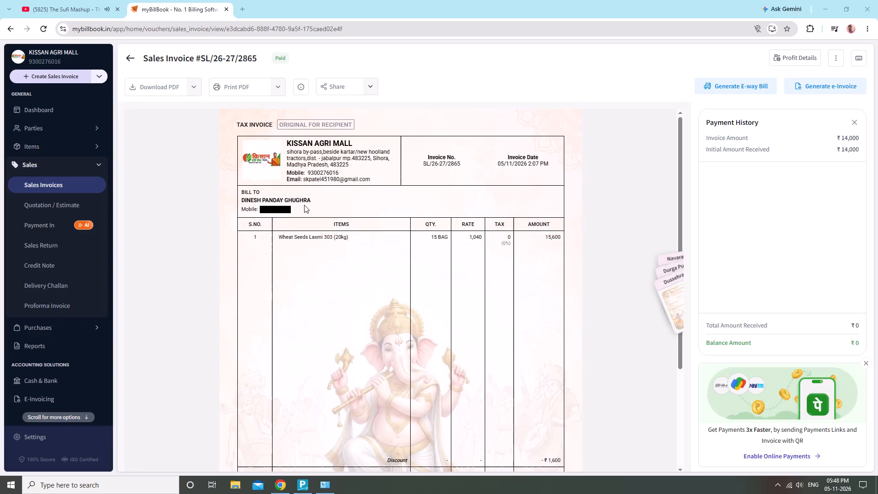
key(alt+Tab)
text(1040)
key(Return)
key(Return)
key(Return)
key(Return)
key(Return)
key(Return)
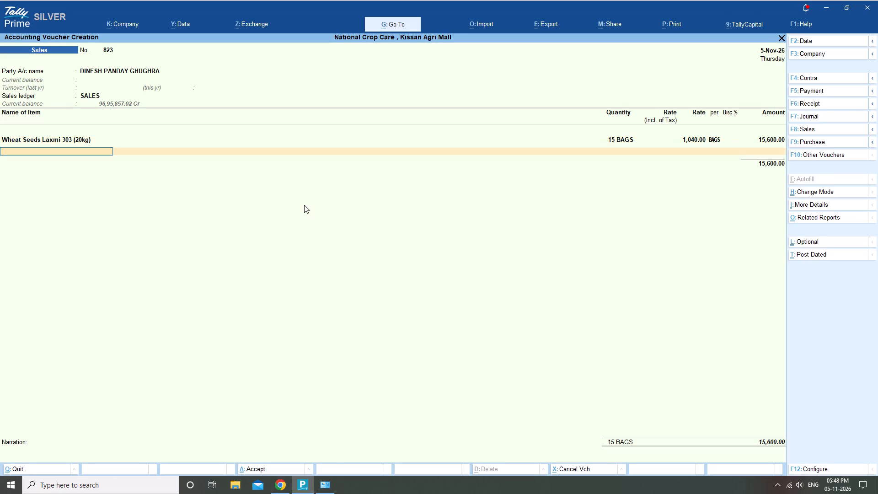
Check the discount on the myBillBook invoice and add a DISCOUNT ledger line of -1600 to the Tally voucher.
key(alt+Tab)
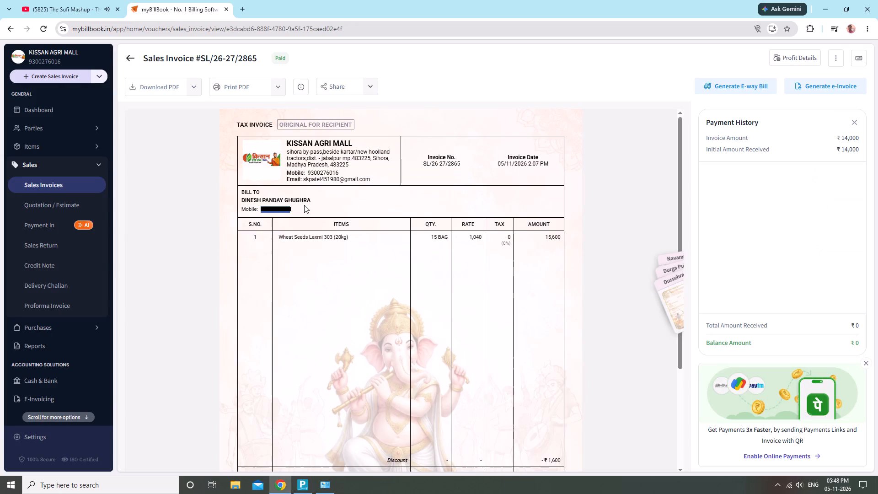
key(alt+Tab)
key(alt+Tab)
scroll(294, 281, down, 2)
key(alt+Tab)
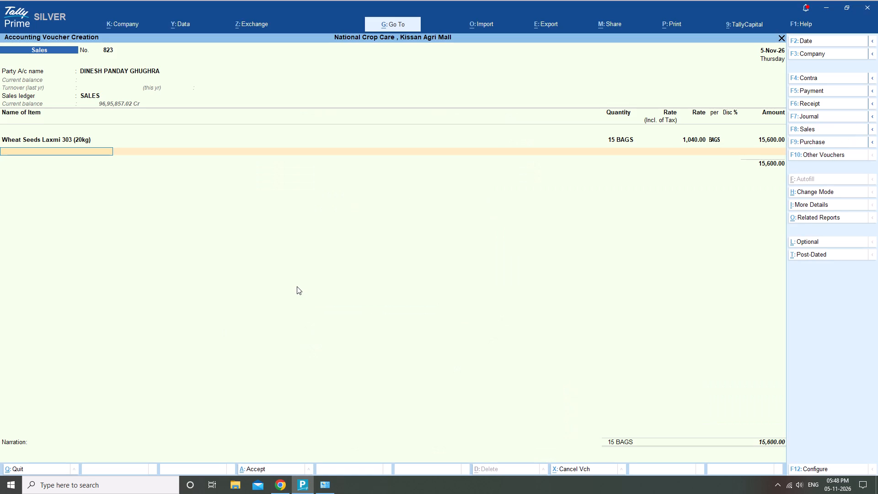
key(Return)
text(dic)
key(Return)
key(Return)
key(Return)
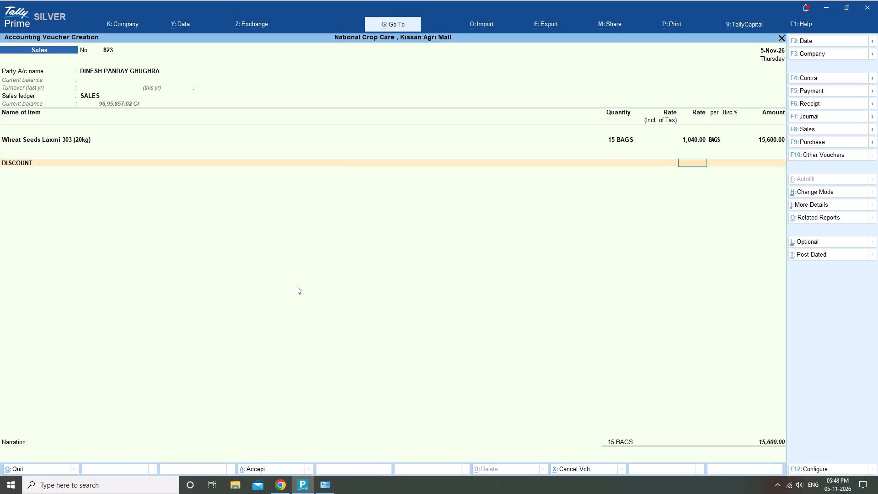
key(Return)
key(minus)
key(alt+Tab)
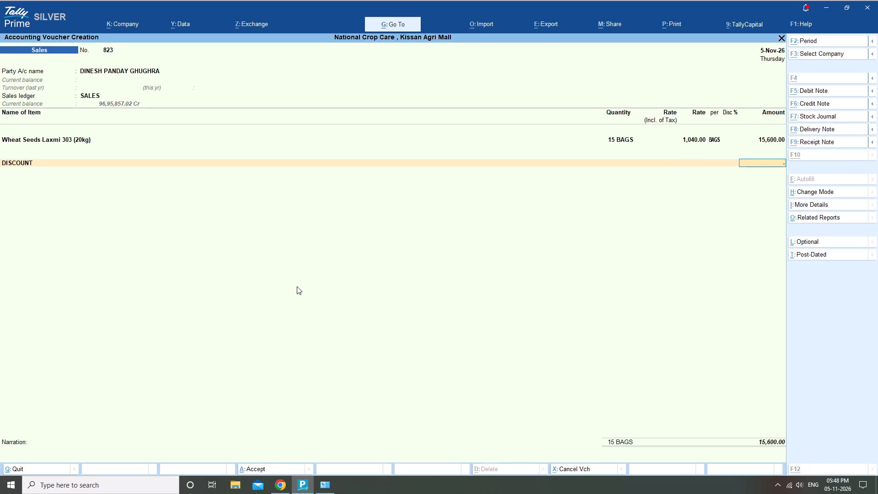
key(alt+Tab)
text(1600)
key(Return)
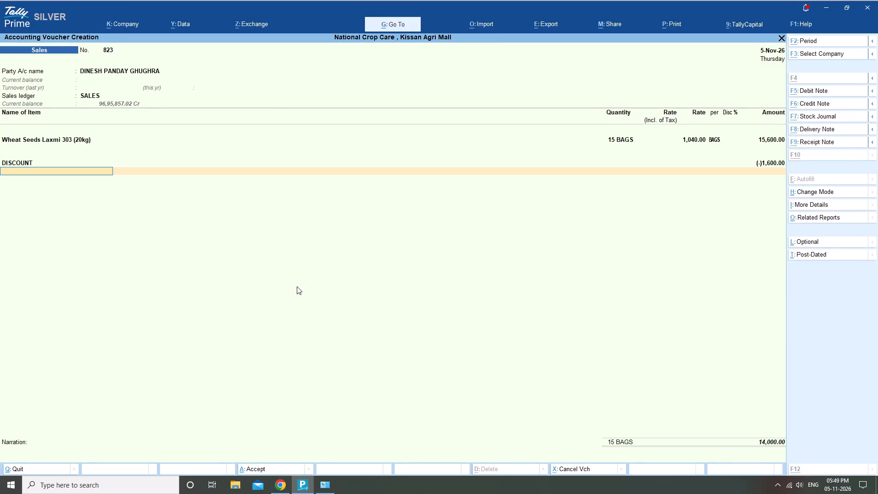
Add the Paid Sales ledger as a line below the discount.
key(alt+Tab)
key(alt+Tab)
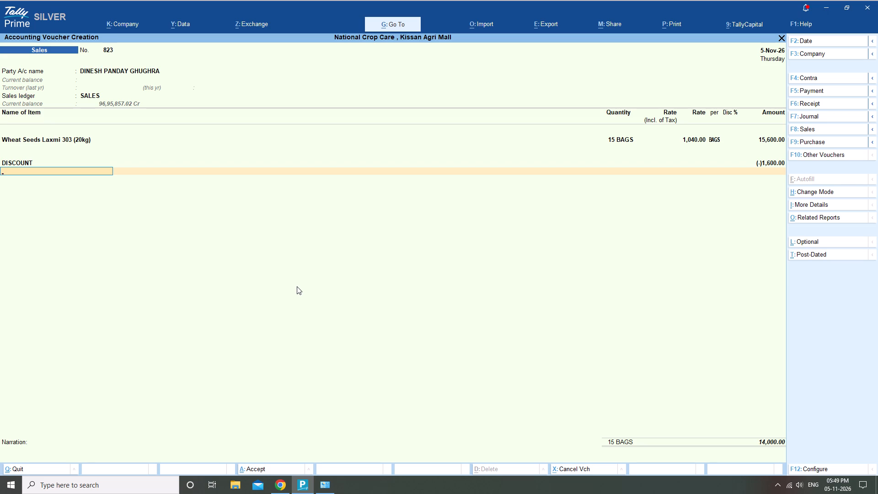
text(pai)
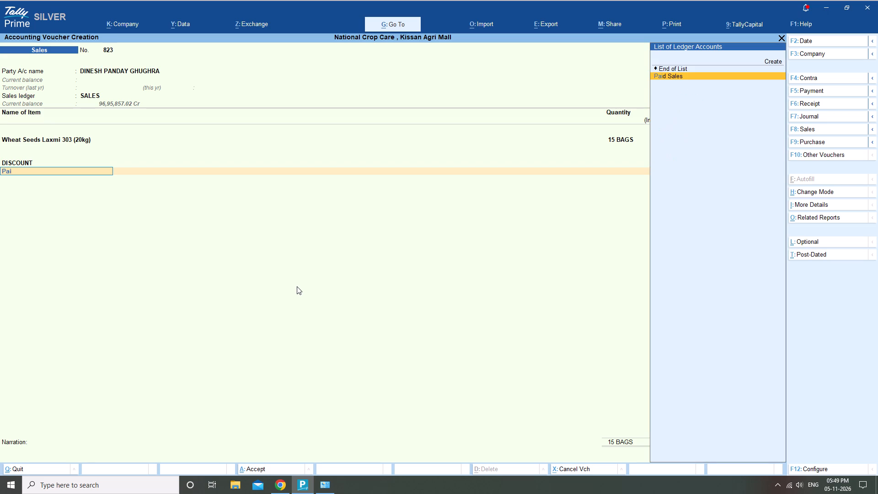
key(Return)
key(Return)
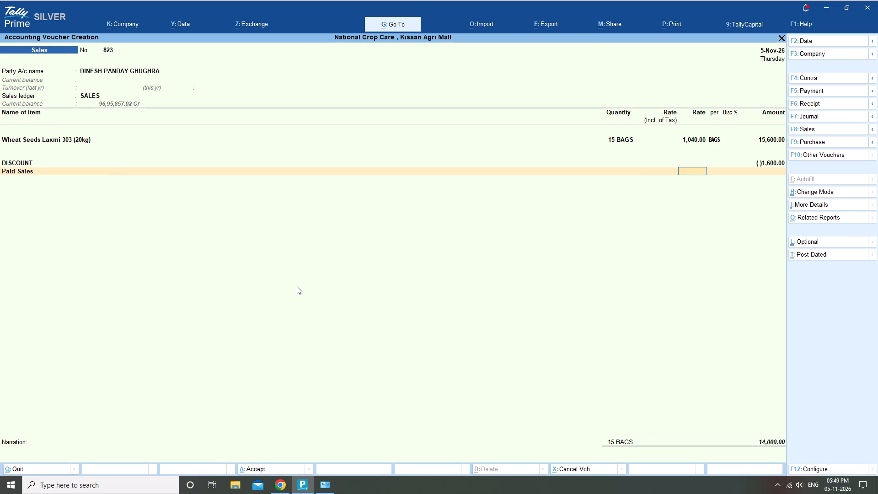
key(Return)
Reopen the Wheat Seeds Laxmi 303 (20kg) line and set its amount to 15,601.
click(76, 135)
key(Return)
key(Return)
key(Return)
key(Return)
key(Return)
key(Return)
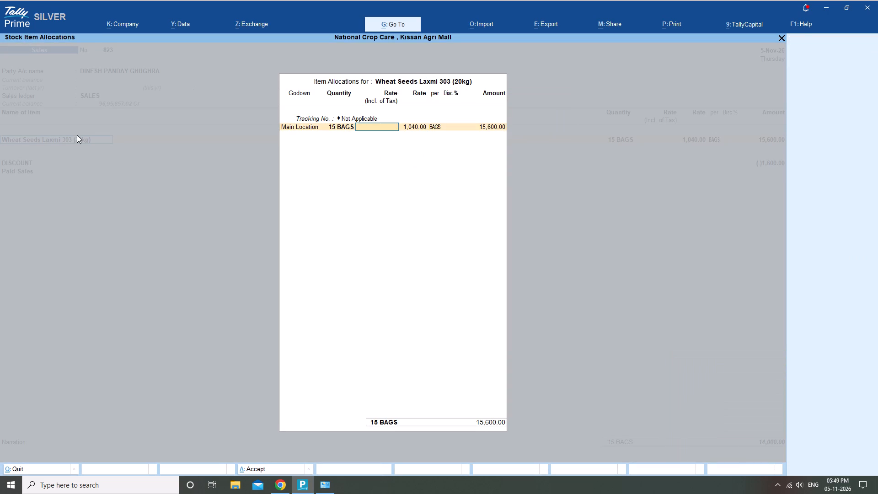
key(Return)
key(Return)
key(Return)
key(Return)
text(15601)
key(Return)
key(Return)
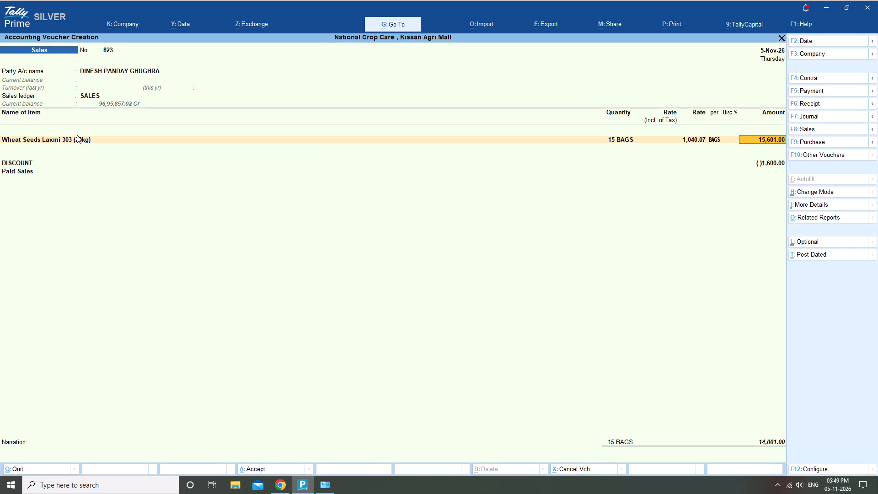
Set the Paid Sales line's amount to -14000, accepting the default cost centre allocation and GST details.
click(15, 172)
key(Return)
key(Return)
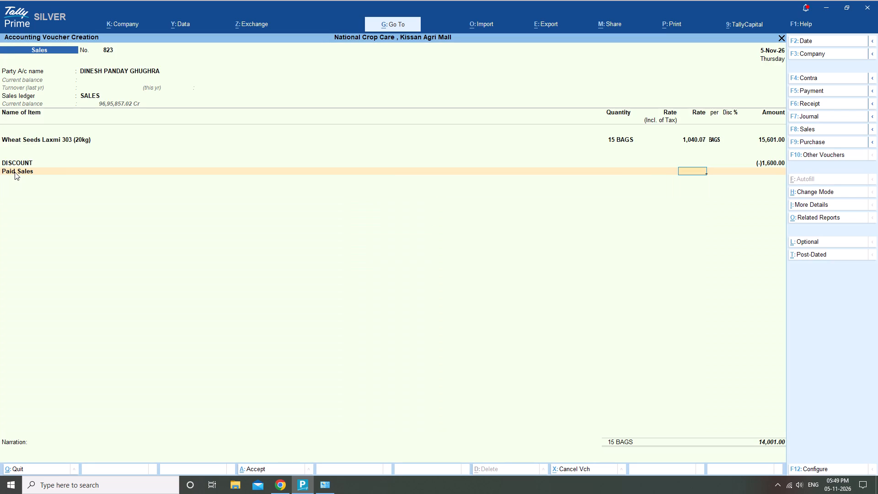
key(Return)
text(-14000)
key(Return)
key(Return)
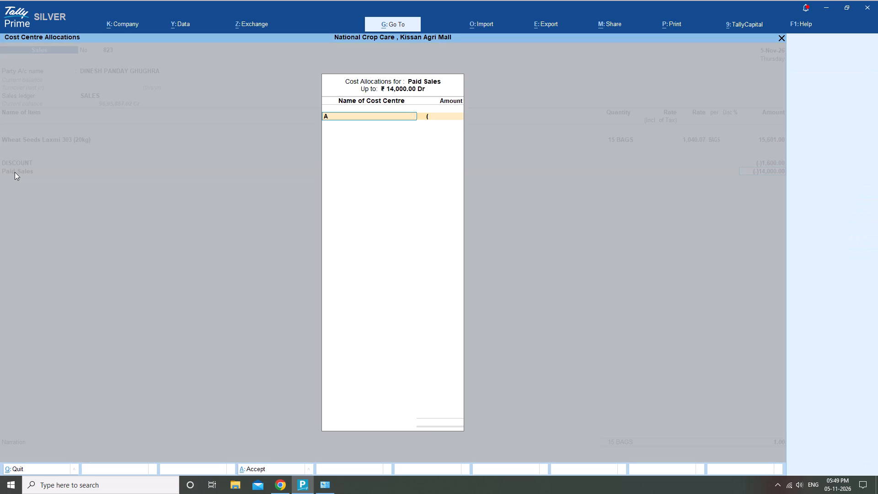
key(Return)
key(Return)
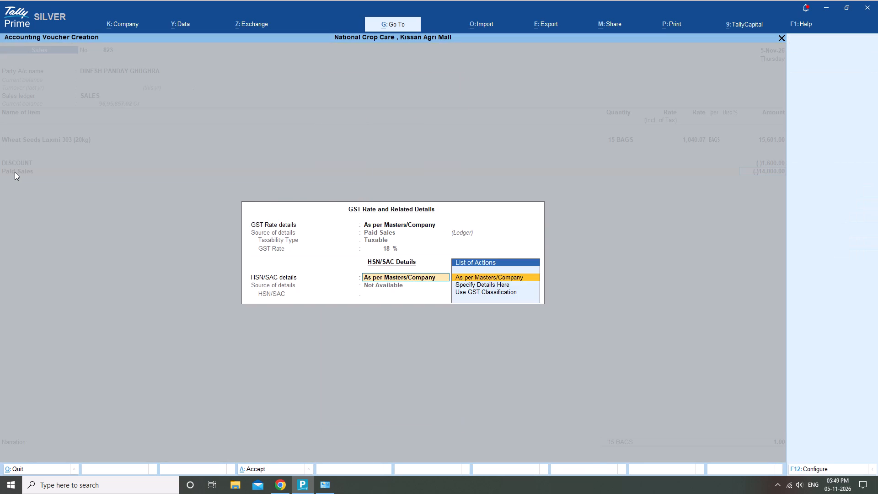
key(Return)
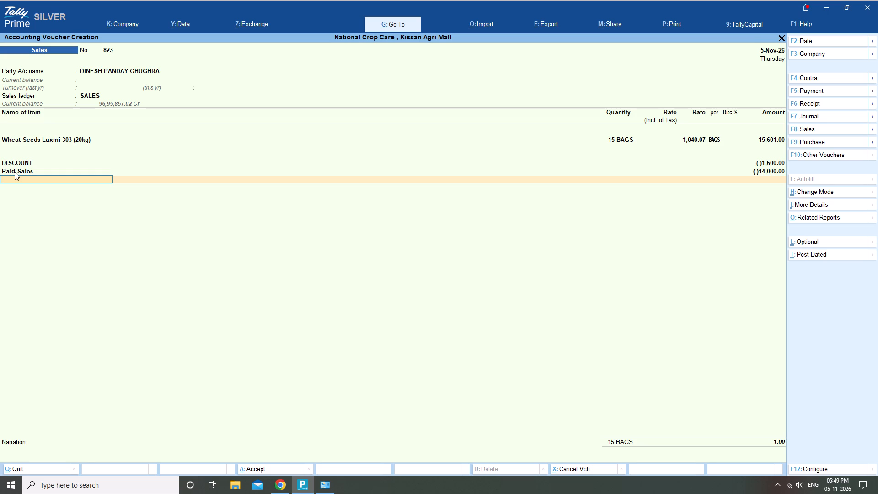
Leave the narration blank and accept the sales voucher.
key(Return)
key(Return)
key(Return)
key(Return)
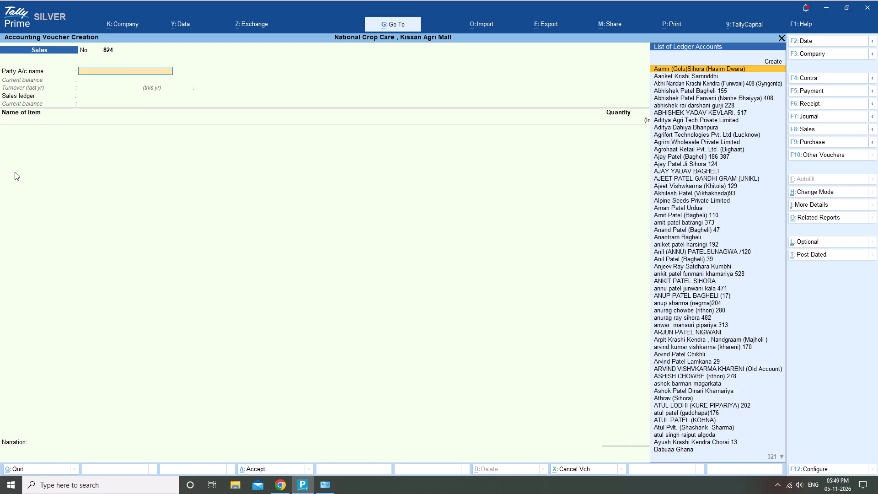
Leave voucher creation, open the Day Book and open sales voucher 823 from it.
key(Escape)
key(Escape)
key(Down)
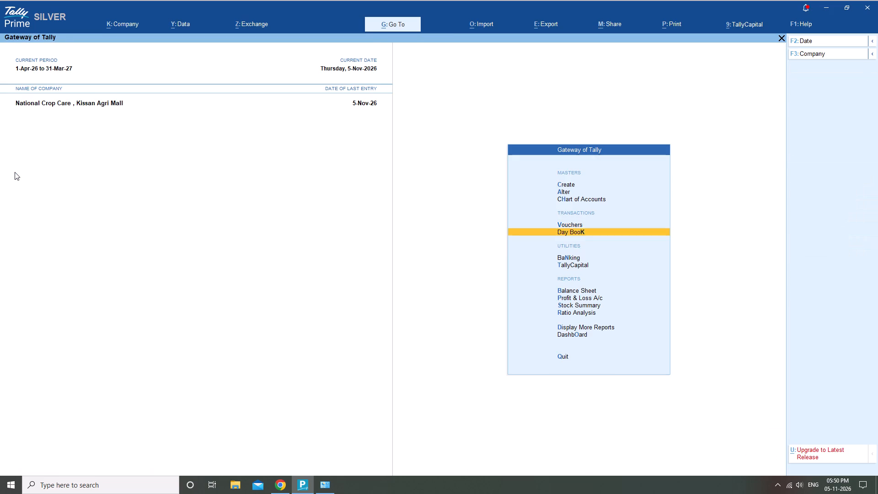
key(Return)
key(Down)
key(Down)
key(Return)
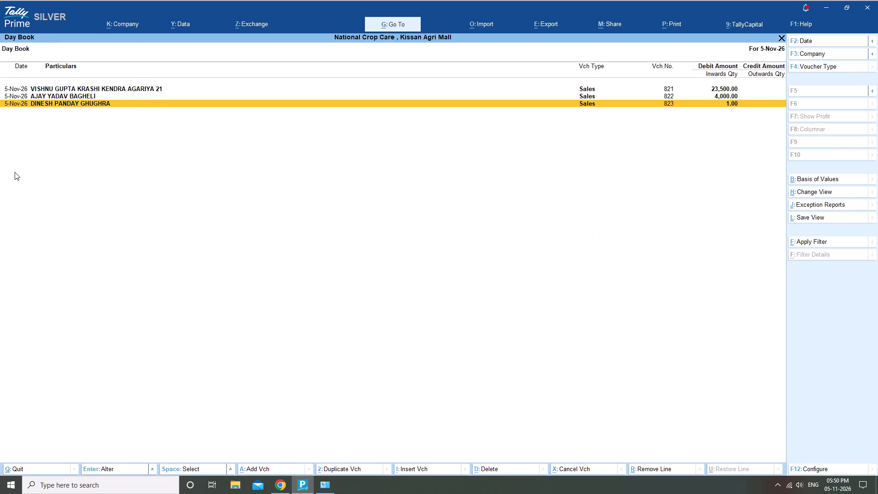
Enter the narration "maal jana baki hain amount full paid" in sales voucher 823 and accept the alteration.
click(0, 450)
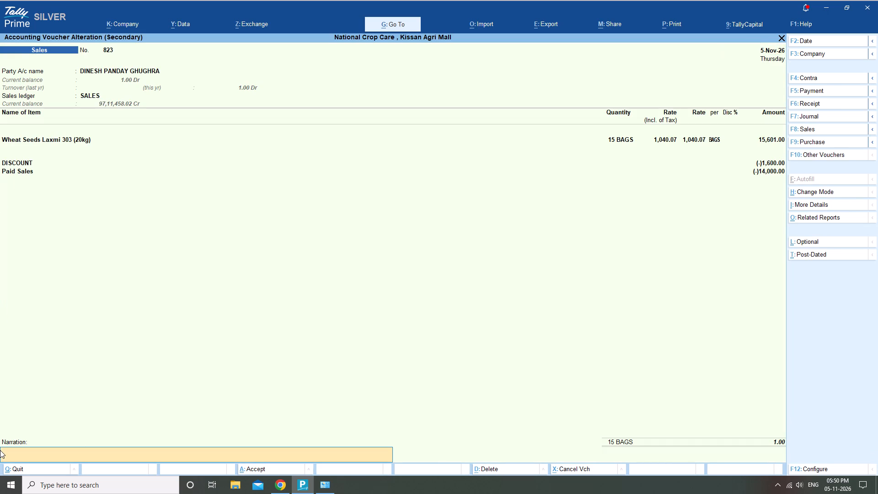
text(maa)
text(l jana baki hain amount p)
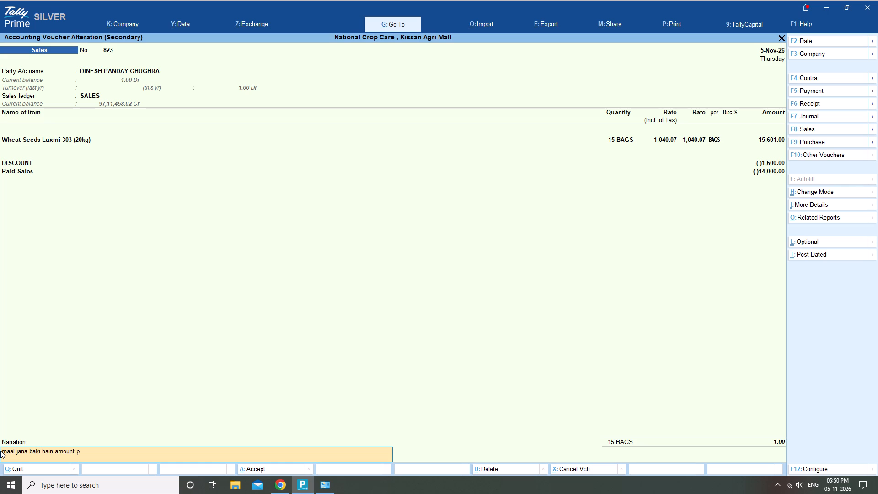
key(BackSpace)
key(s)
key(BackSpace)
text(full paid)
key(space)
key(Return)
key(Return)
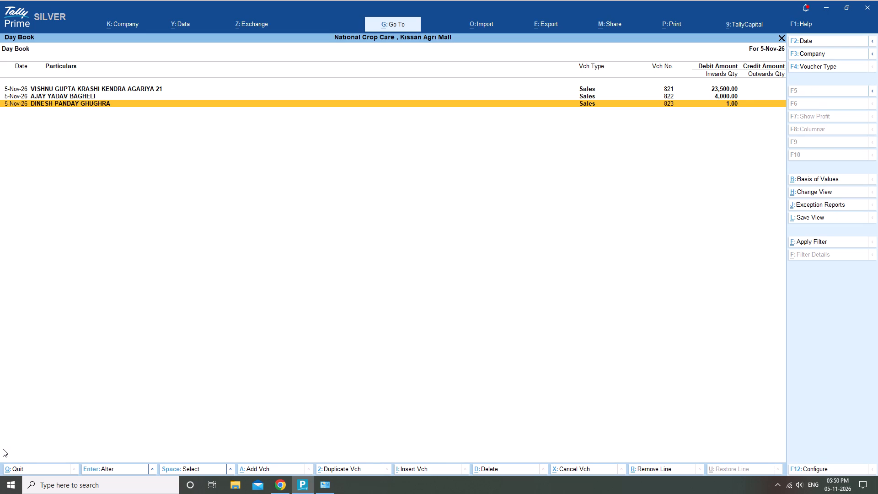
Switch to myBillBook, filter the sales invoices to Today and compare the list with TallyPrime's Day Book.
key(alt+Tab)
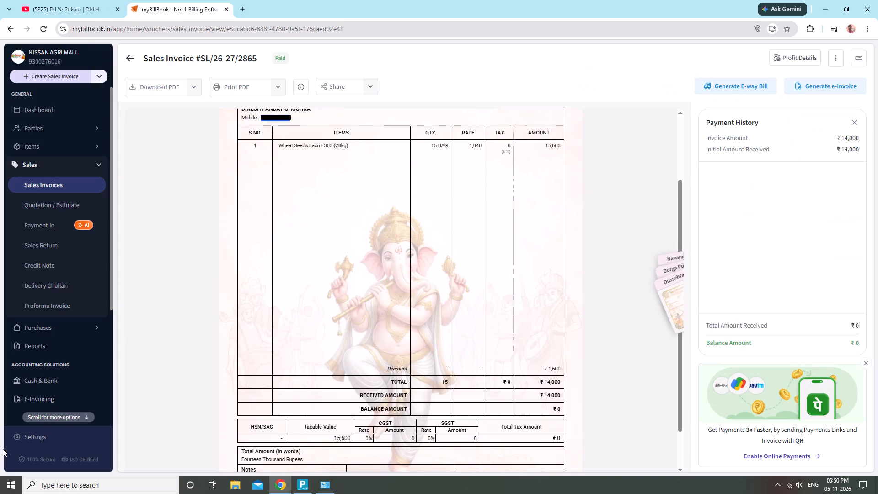
click(29, 167)
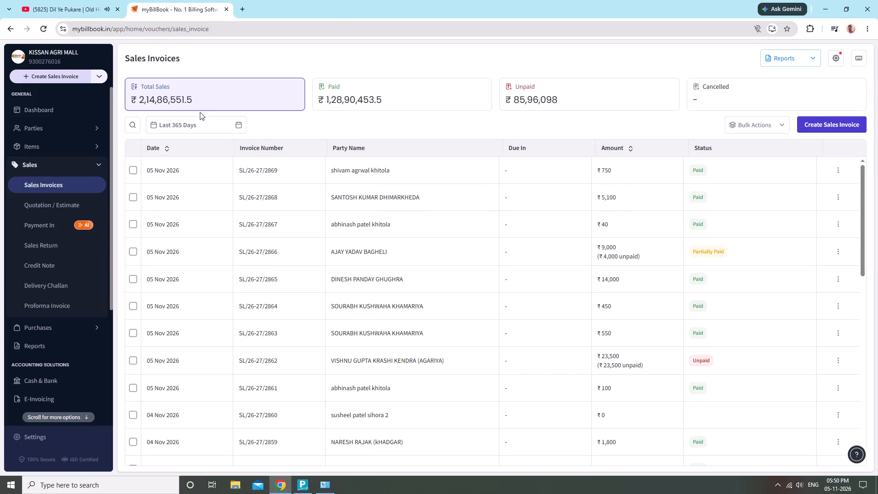
click(200, 112)
click(186, 131)
click(197, 145)
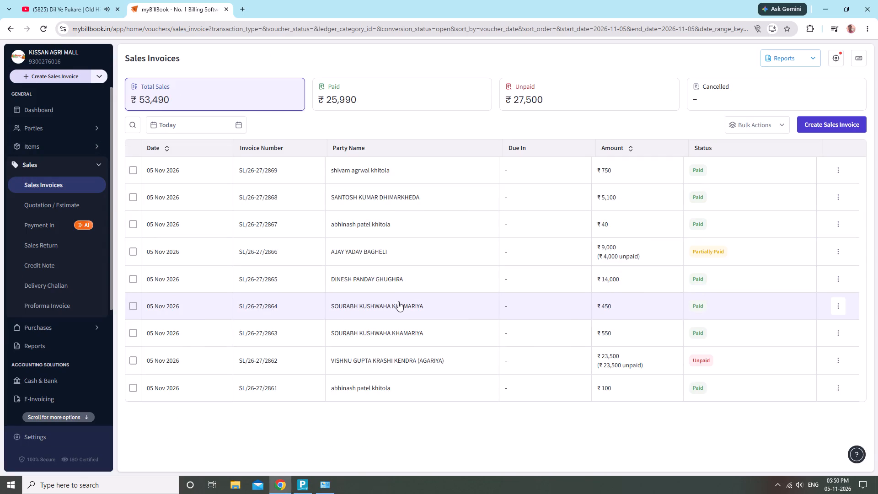
key(alt+Tab)
key(alt+Tab)
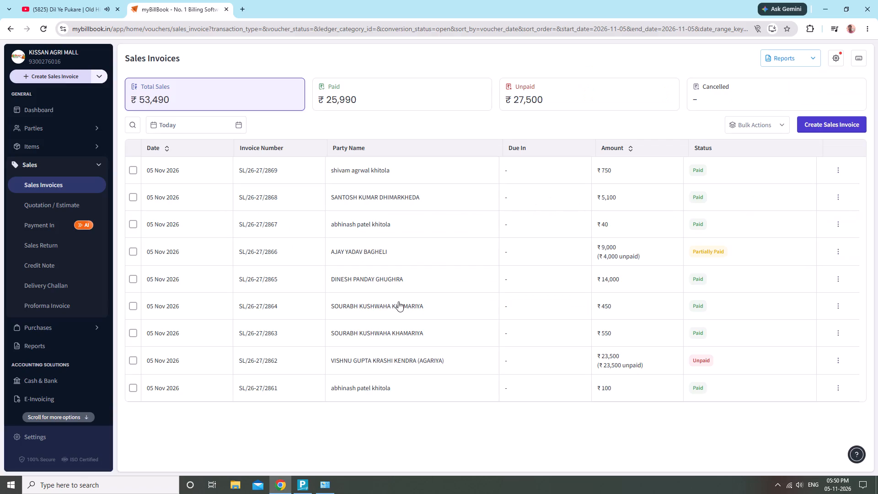
click(452, 195)
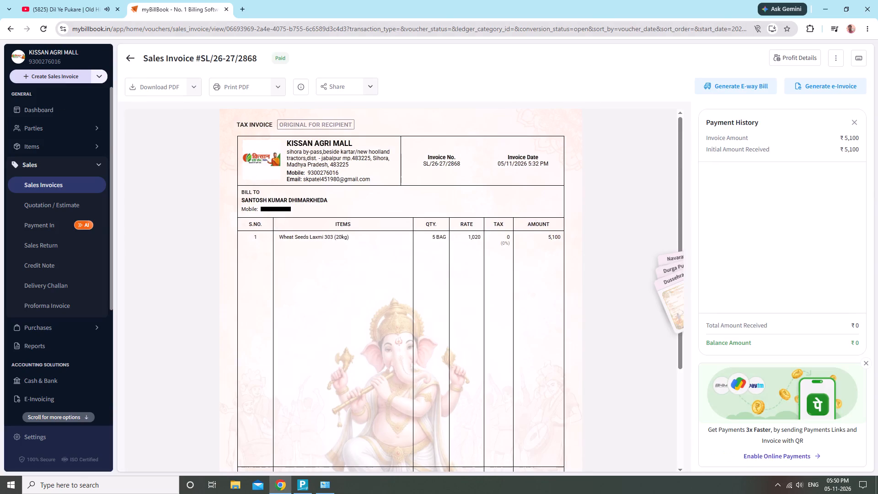
drag(241, 200, 321, 208)
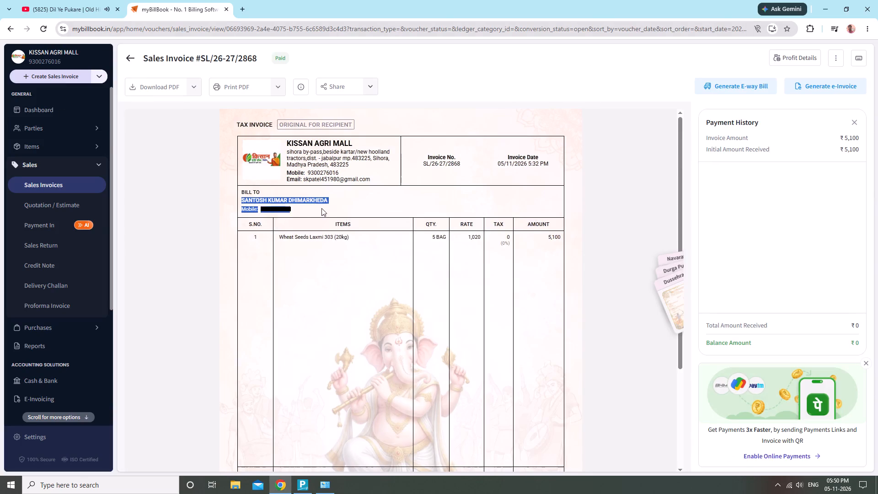
drag(321, 208, 335, 198)
key(ctrl+c)
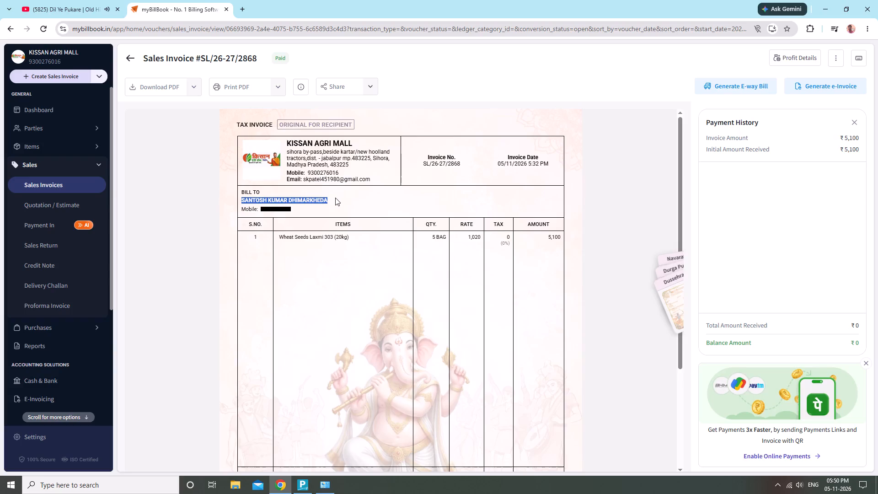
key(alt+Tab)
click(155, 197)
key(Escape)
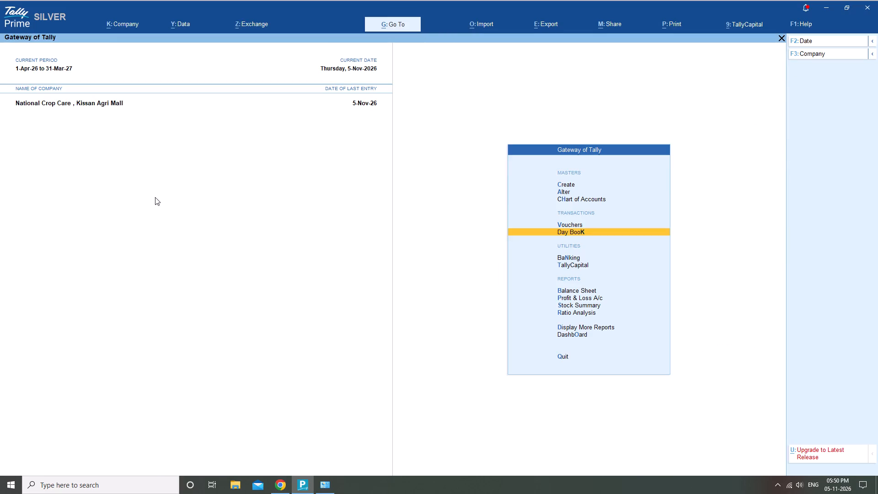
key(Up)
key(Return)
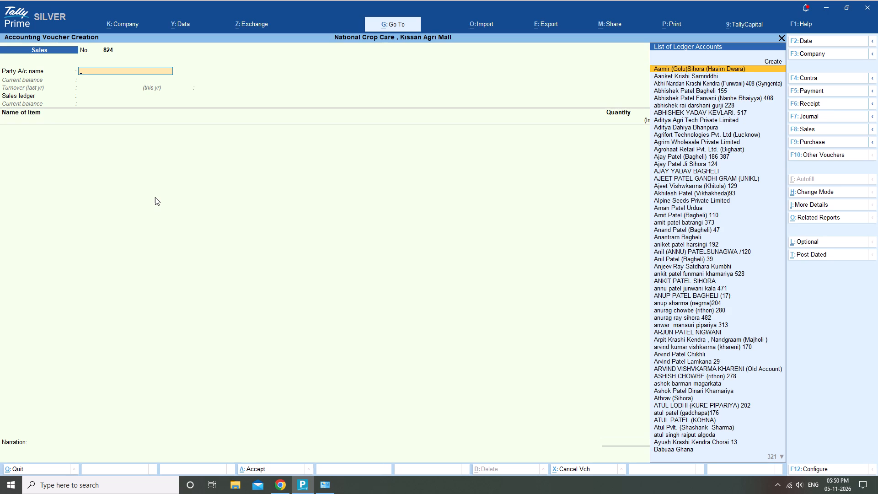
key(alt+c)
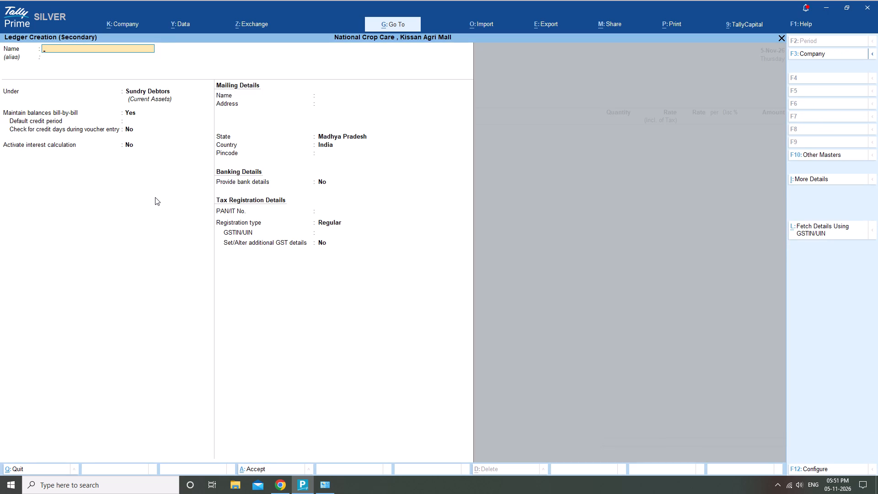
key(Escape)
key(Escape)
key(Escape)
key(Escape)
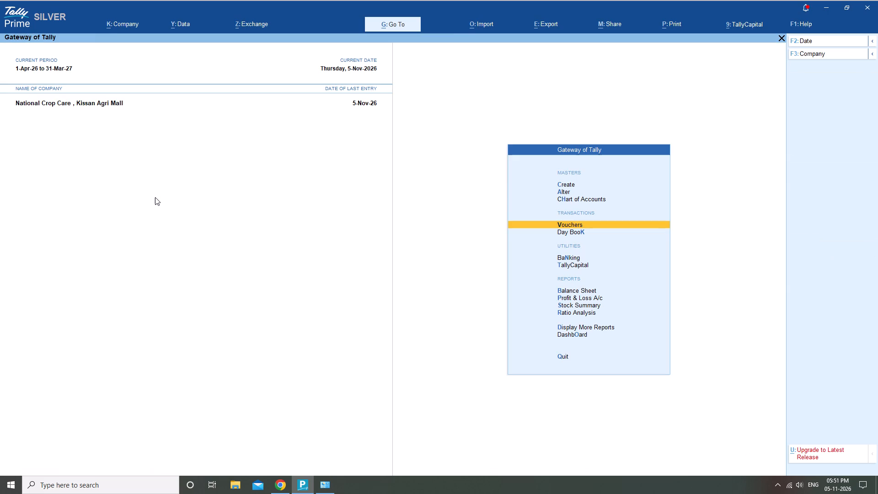
Reopen the Day Book, view sales voucher 823 and close it again.
key(Down)
key(Return)
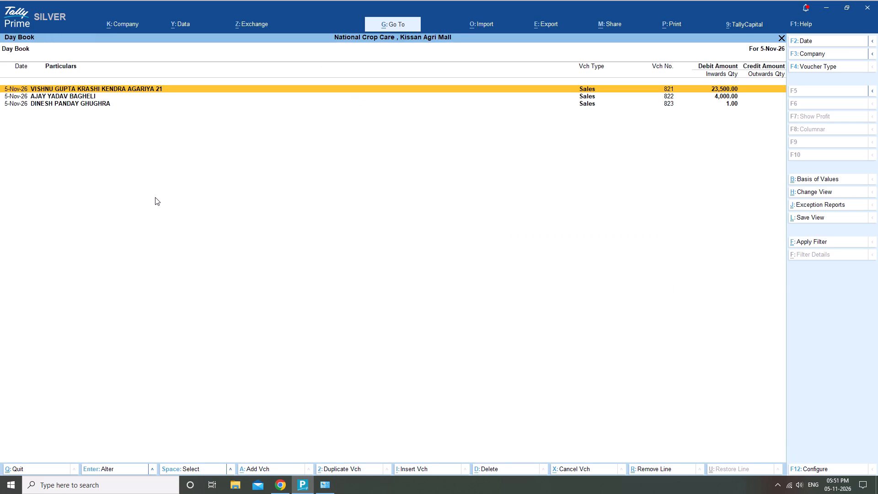
key(Down)
key(Down)
key(Return)
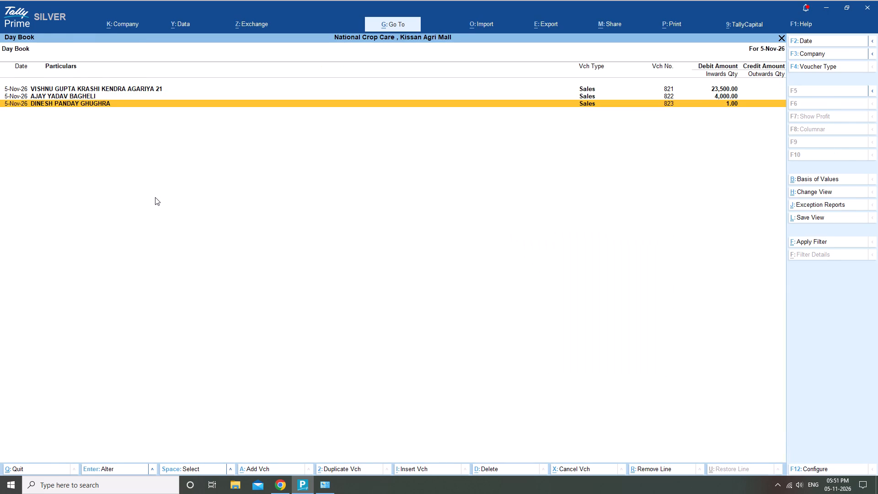
key(Escape)
key(Escape)
key(Escape)
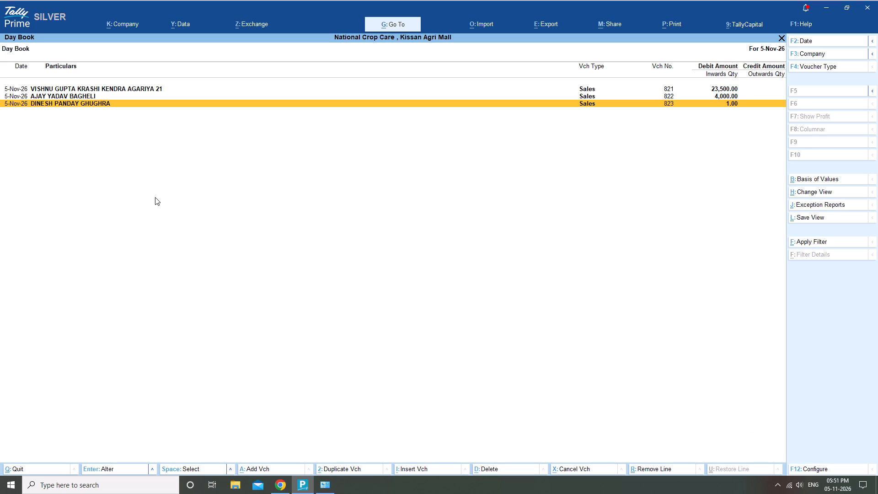
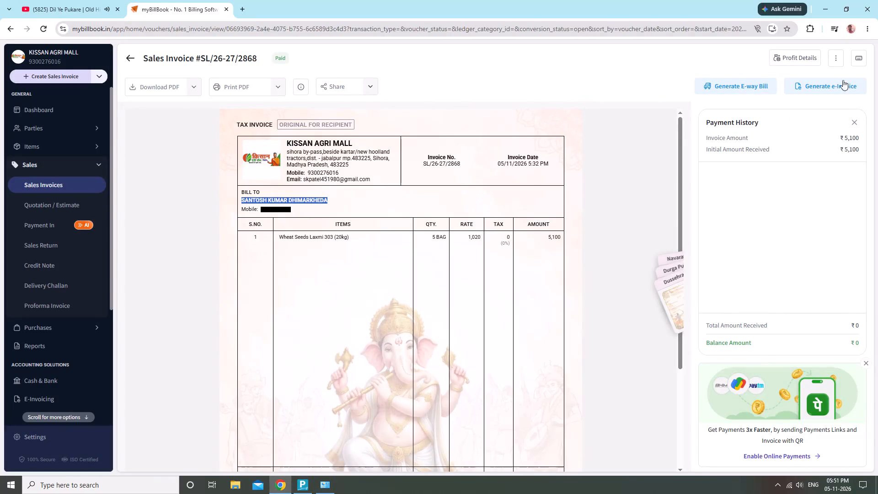
Edit sales invoice SL/26-27/2868, replace its existing note with "nill", and update the invoice.
click(840, 59)
click(831, 73)
scroll(421, 413, down, 4)
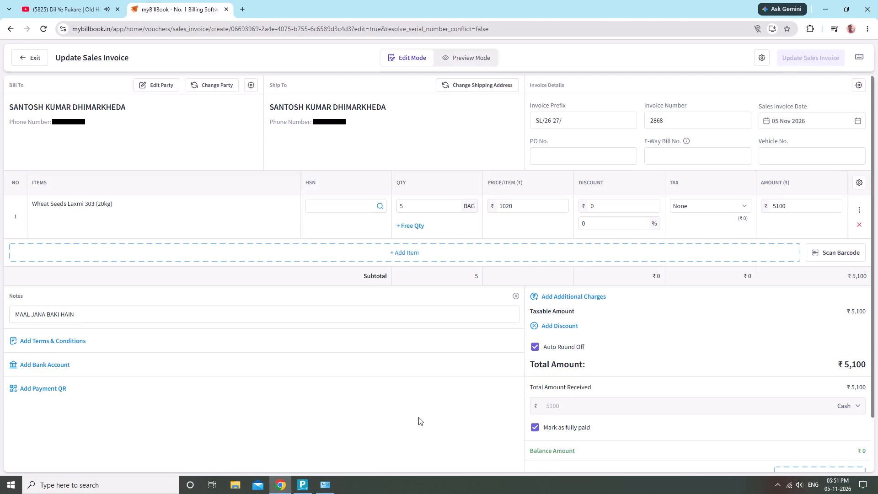
scroll(415, 421, down, 4)
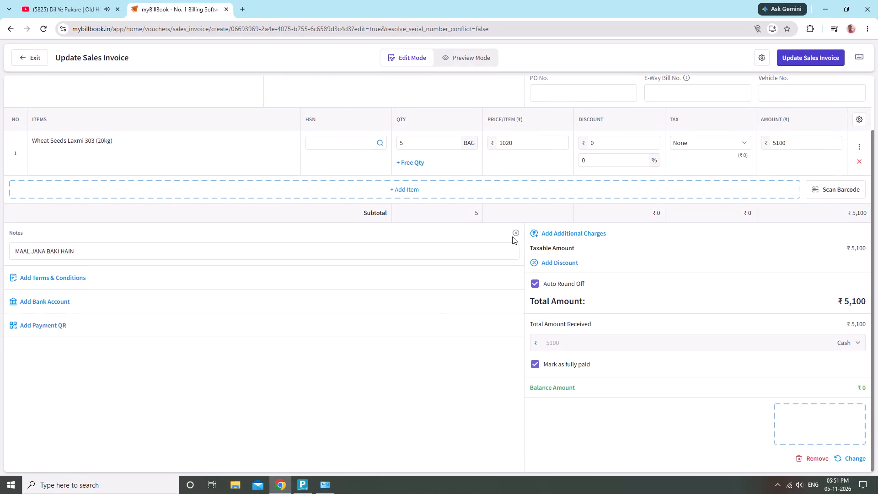
click(519, 231)
scroll(735, 375, down, 3)
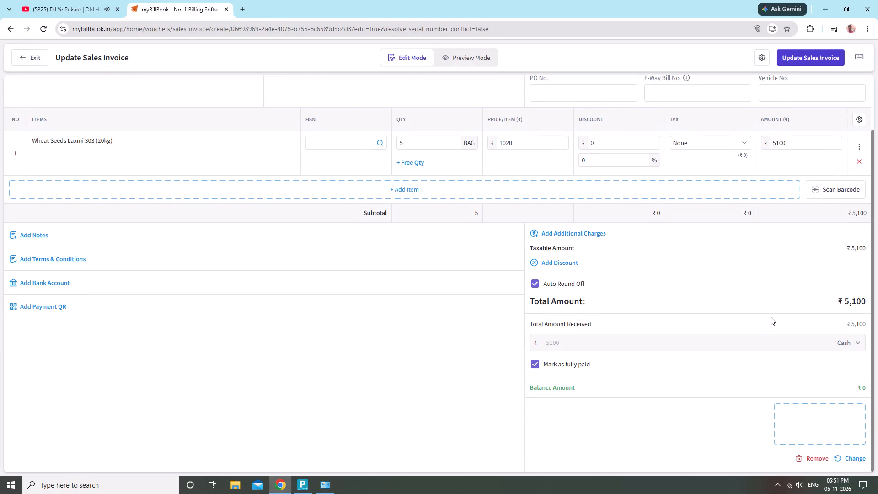
scroll(771, 317, up, 7)
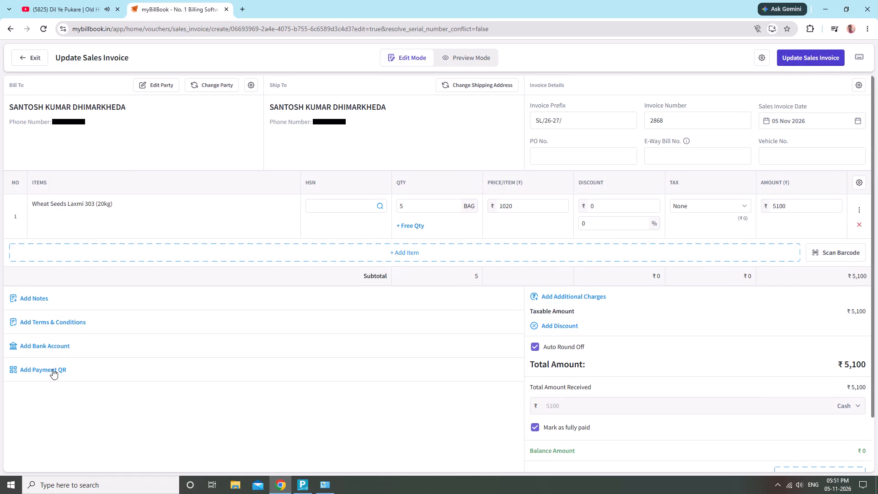
click(29, 297)
click(260, 318)
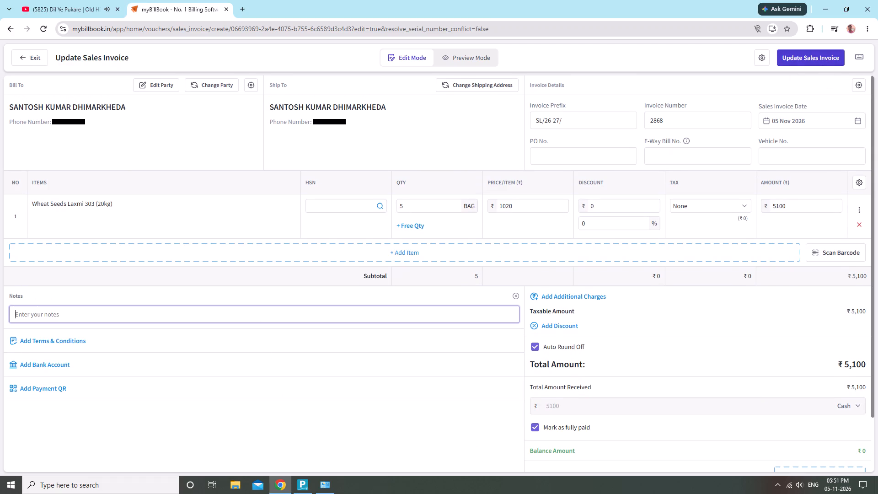
text(ni)
text(ll)
scroll(624, 404, down, 3)
scroll(770, 128, down, 1)
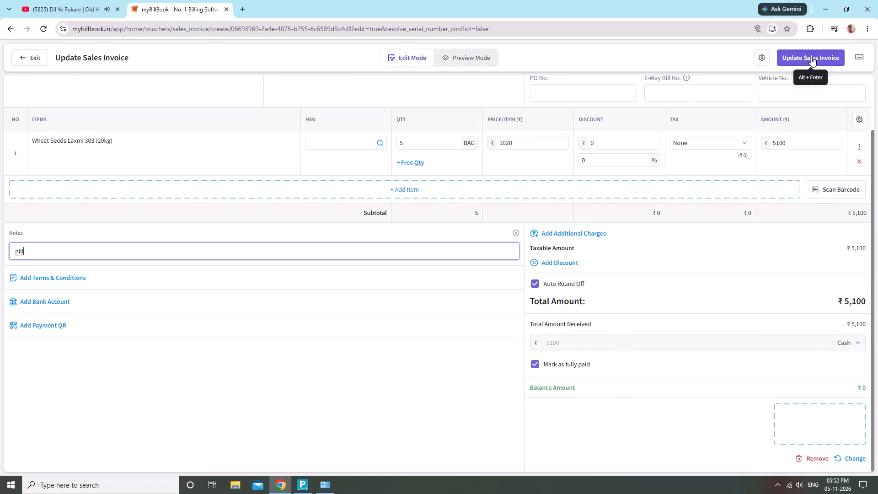
click(812, 57)
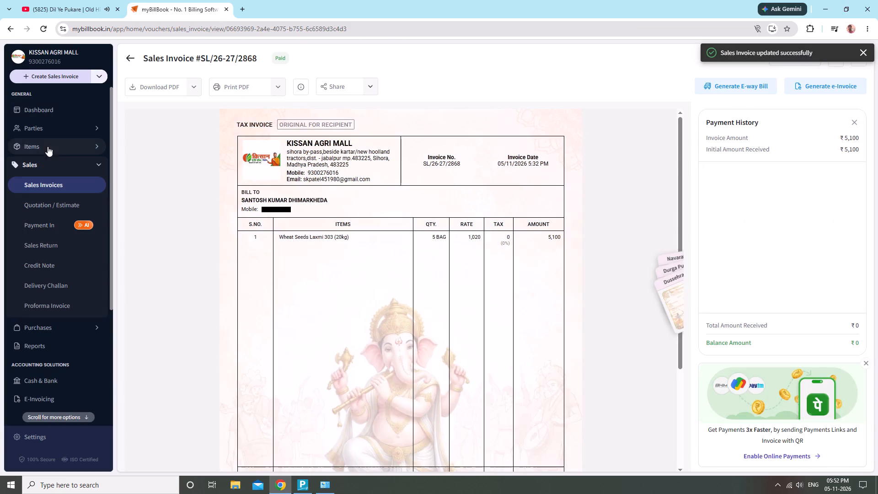
Return to the sales invoices, filter them to Today and compare the list with TallyPrime's Day Book.
click(45, 163)
click(180, 118)
click(188, 140)
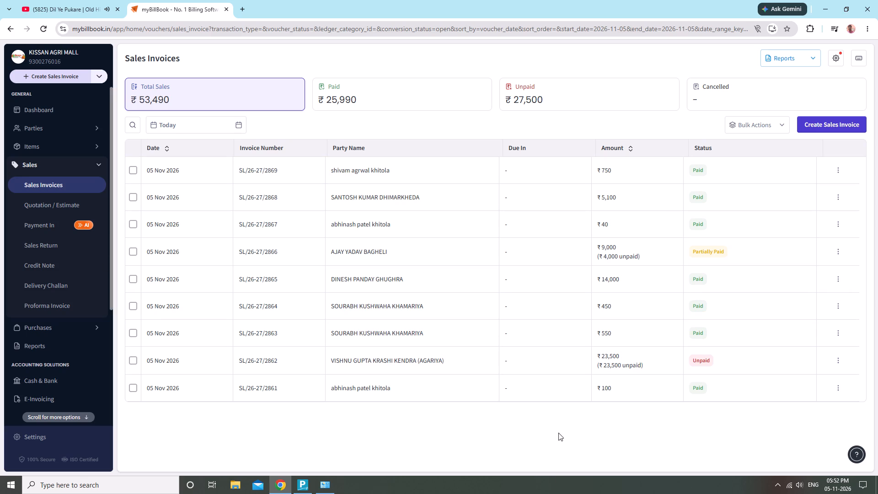
click(304, 491)
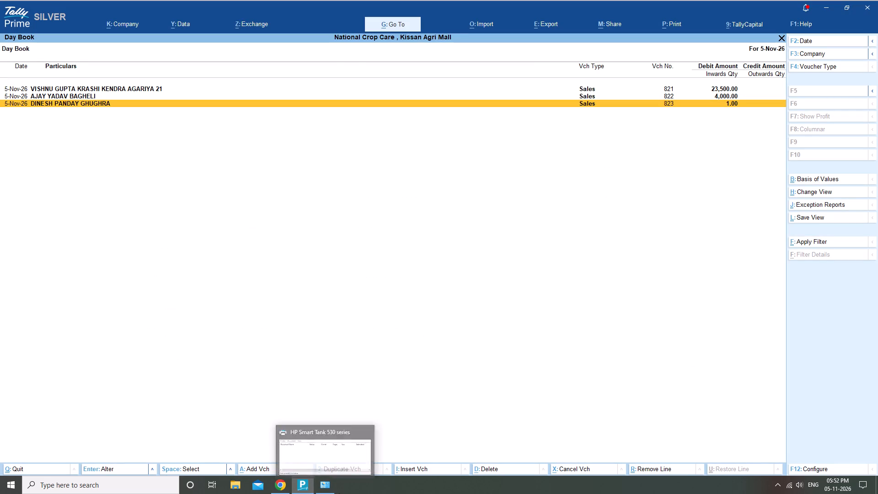
click(274, 491)
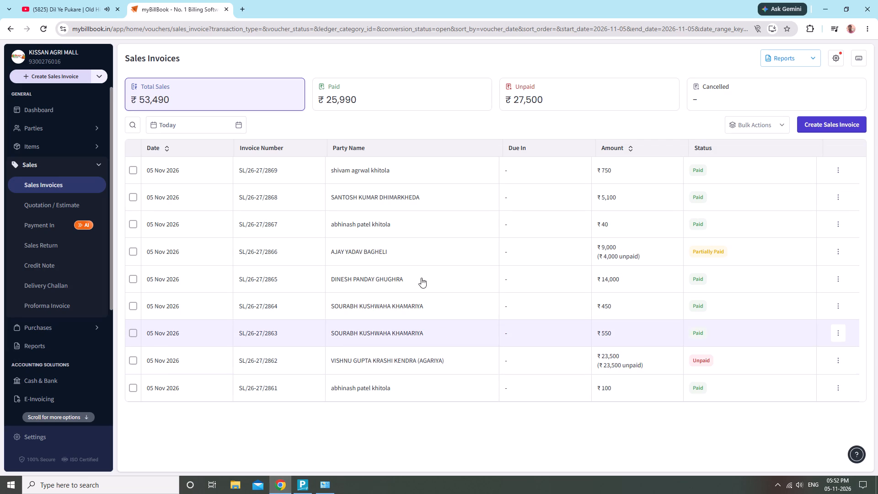
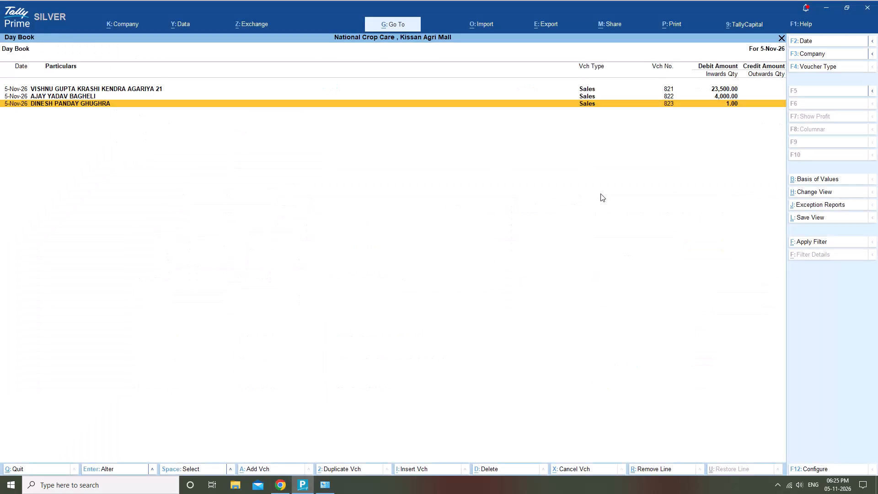
Leave the Day Book and open the ledger vouchers of Ulink Agritech Pvt Ltd (Agro Star) from the account books.
key(Escape)
key(Down)
key(Down)
key(Down)
key(Down)
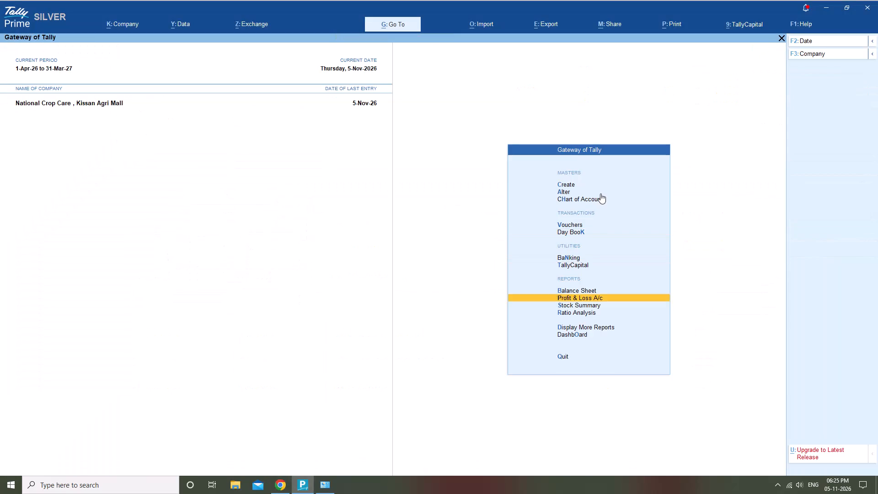
key(Down)
key(Down)
key(Down)
key(Return)
key(Down)
key(Down)
key(Down)
key(Down)
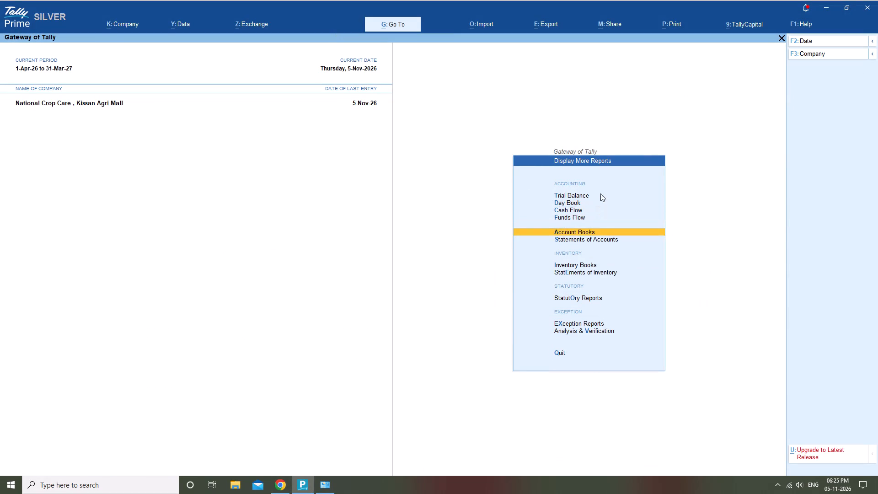
key(Down)
key(Up)
key(Return)
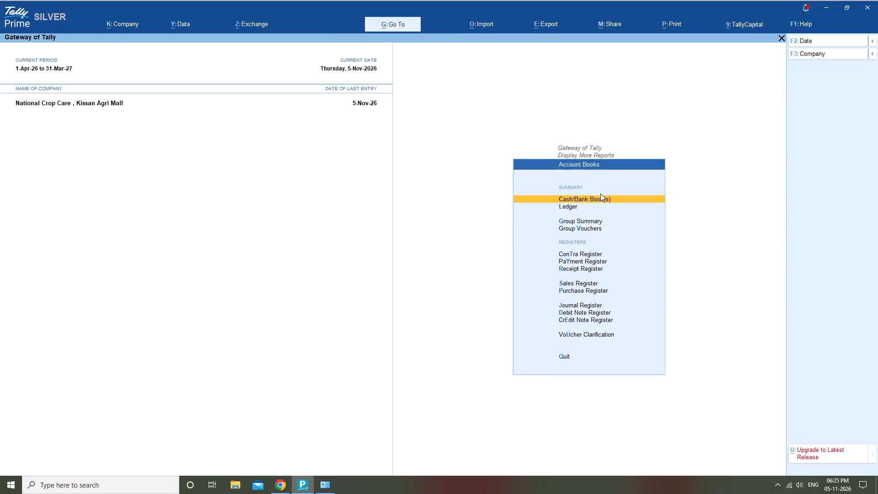
key(Down)
key(Return)
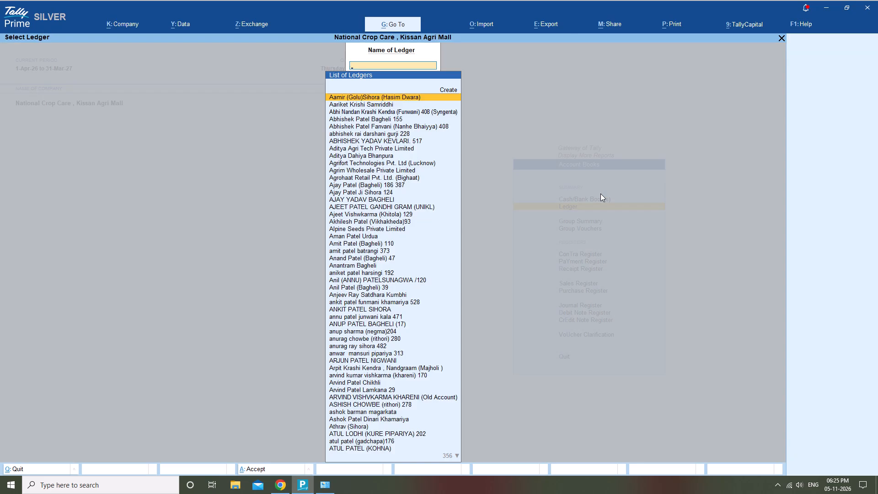
text(agr)
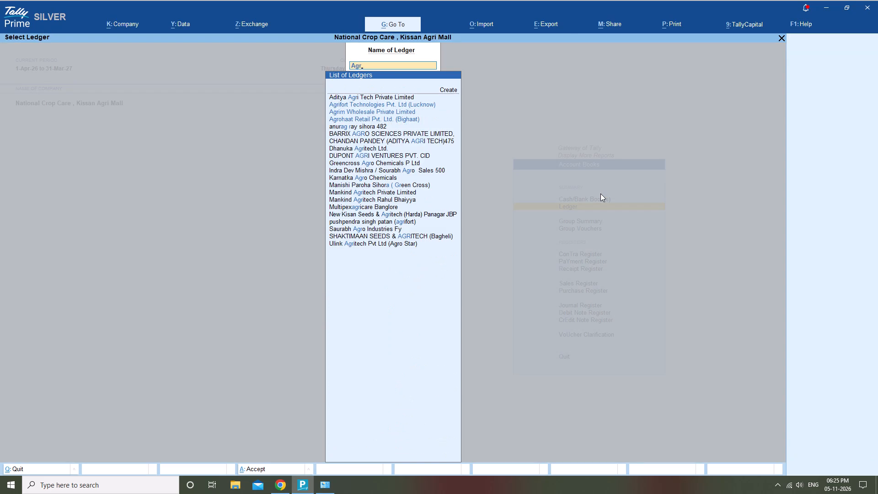
key(o)
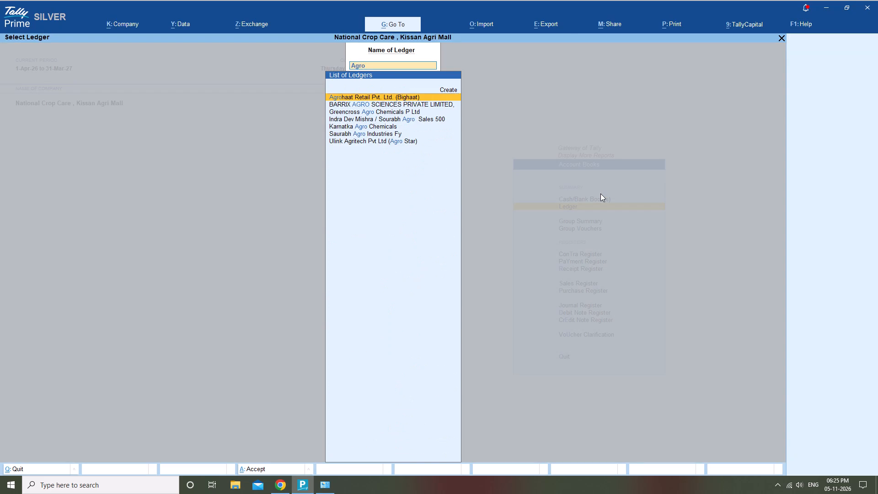
key(Down)
key(Down)
key(Down)
key(Down)
key(Down)
key(Down)
key(Return)
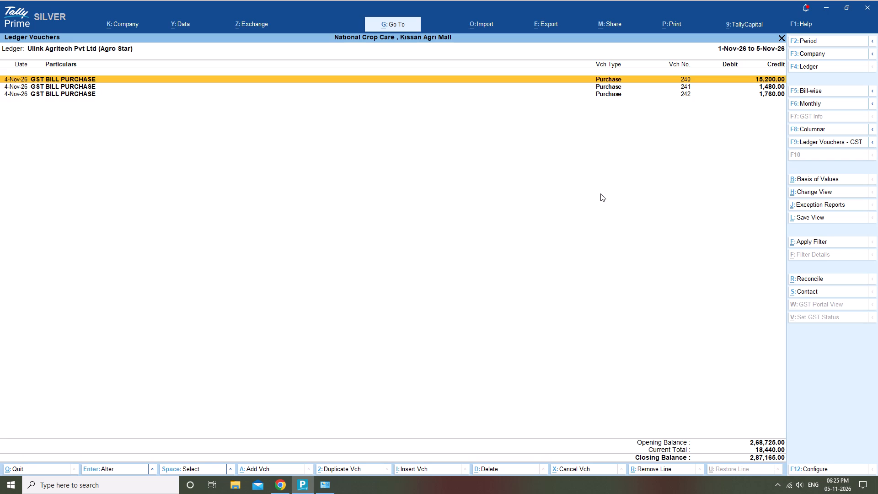
Open purchase voucher 242 from the supplier's ledger to examine its item, quantity and rate.
key(Down)
key(Down)
key(Down)
key(Return)
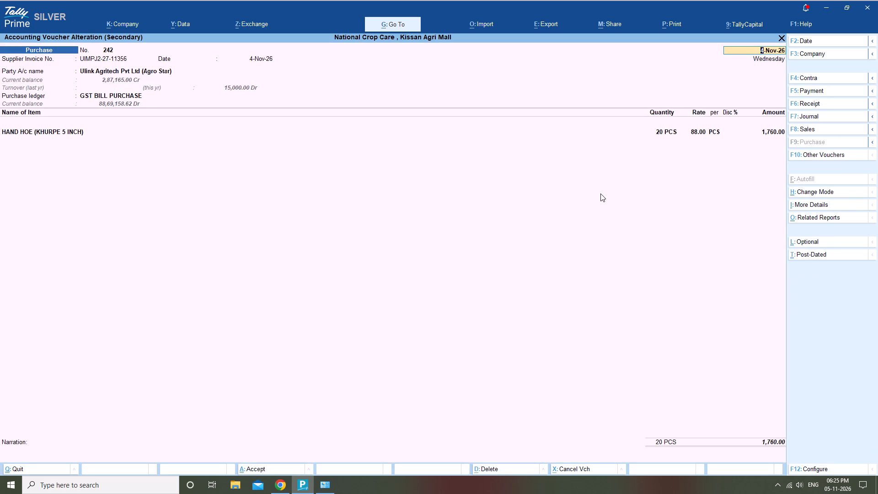
Switch to myBillBook and search the item inventory for "hand" to compare the hand hoe entries with the purchase.
key(alt+Tab)
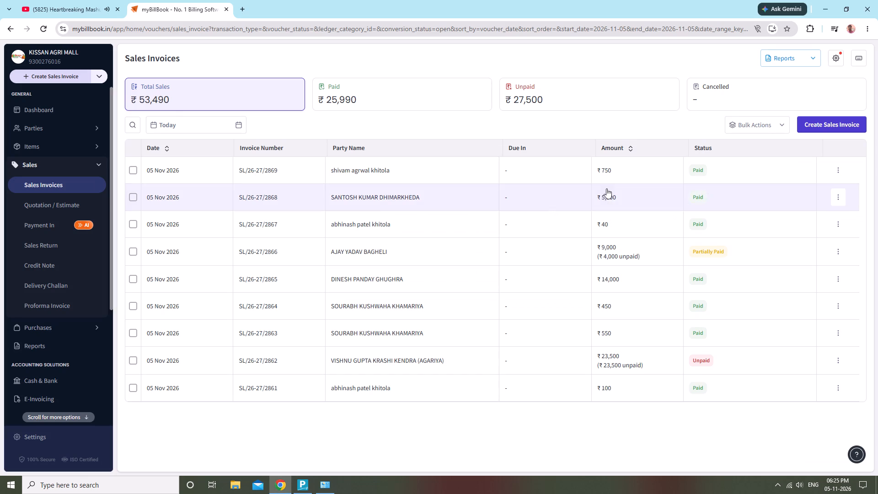
click(35, 148)
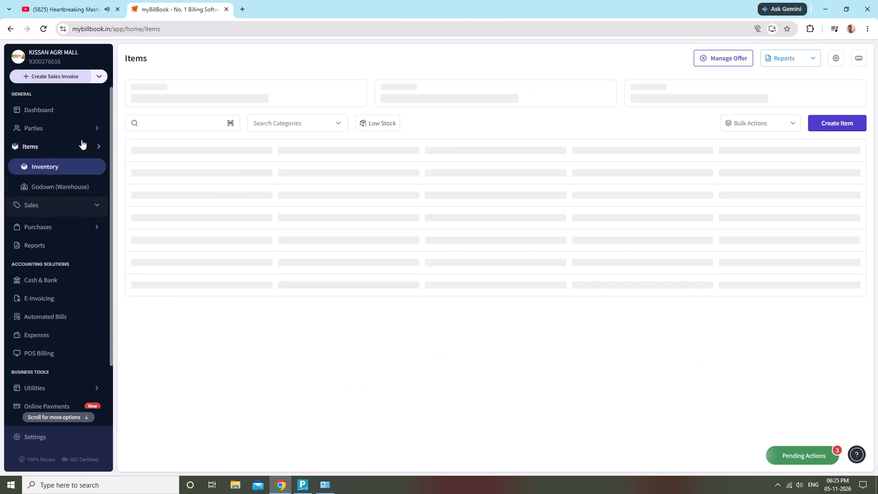
click(178, 124)
text(hand)
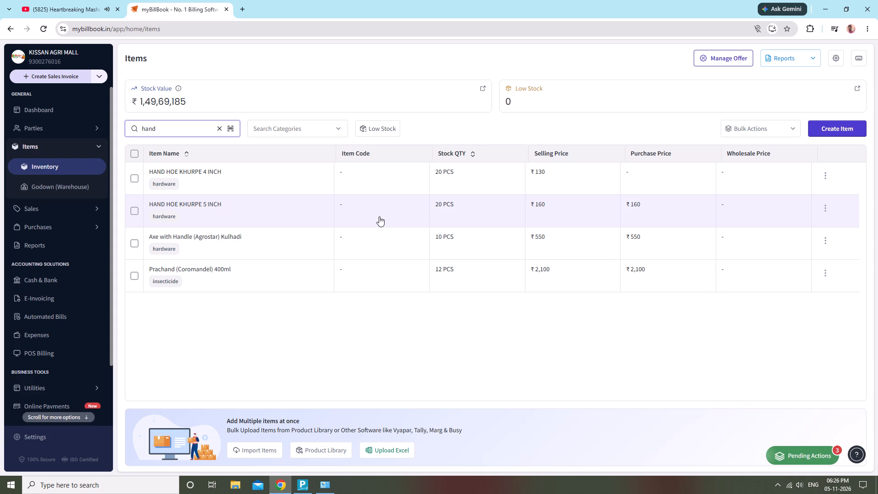
Return to TallyPrime and close the purchase voucher, ledger and report lists back to the Gateway of Tally.
key(alt+Tab)
key(Escape)
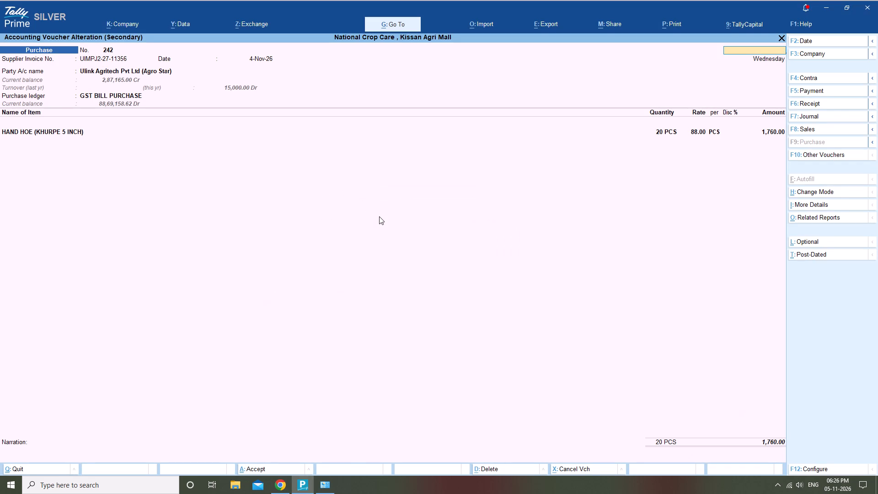
key(Escape)
key(Escape)
key(Escape)
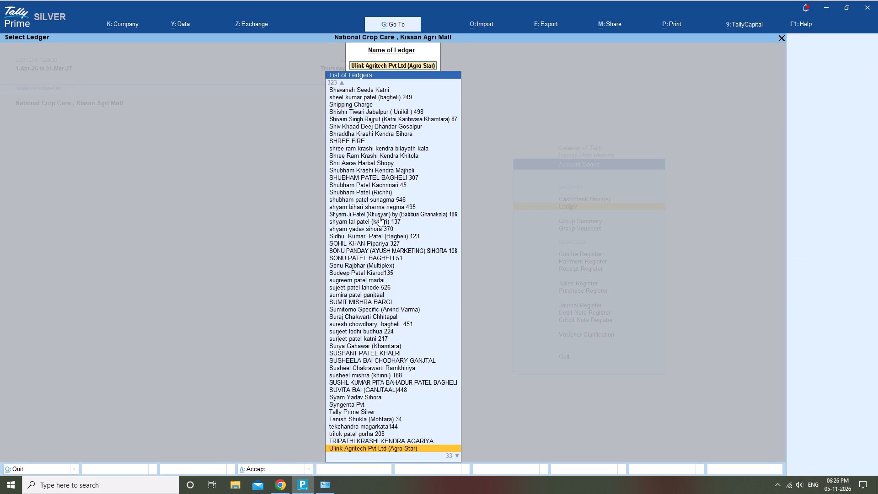
key(Escape)
key(Escape)
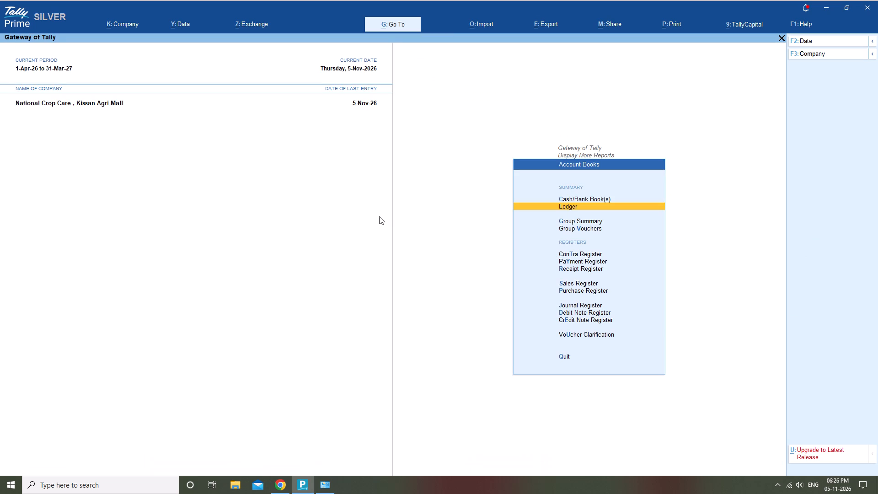
key(Escape)
key(Escape)
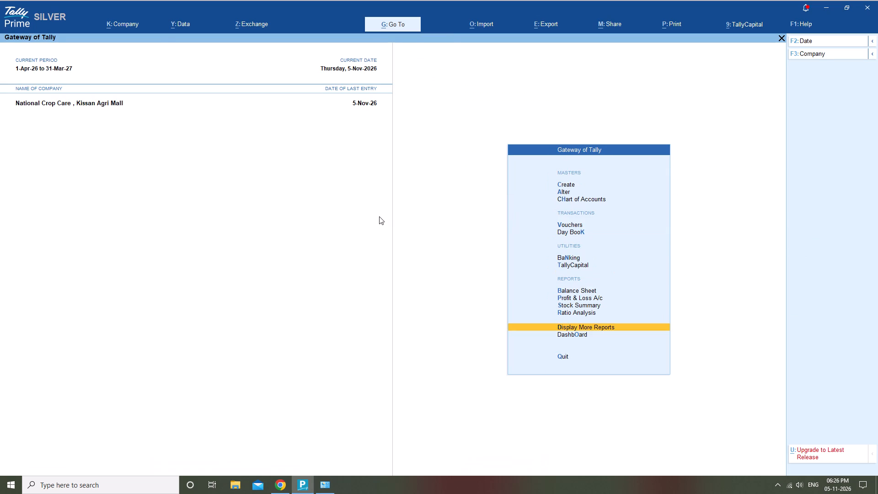
Open the Day Book and check the item, discount, paid amount and narration of sales voucher 823 without altering it.
key(k)
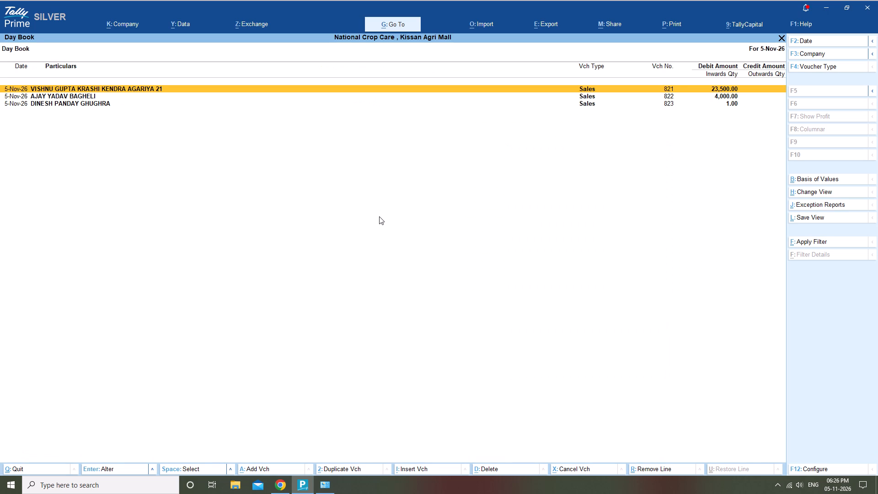
key(Down)
key(Down)
key(Return)
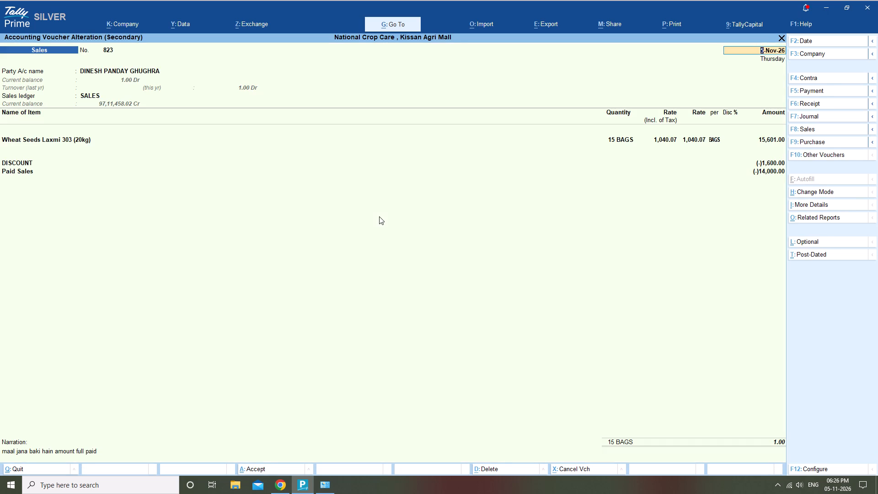
key(Escape)
key(Escape)
key(Escape)
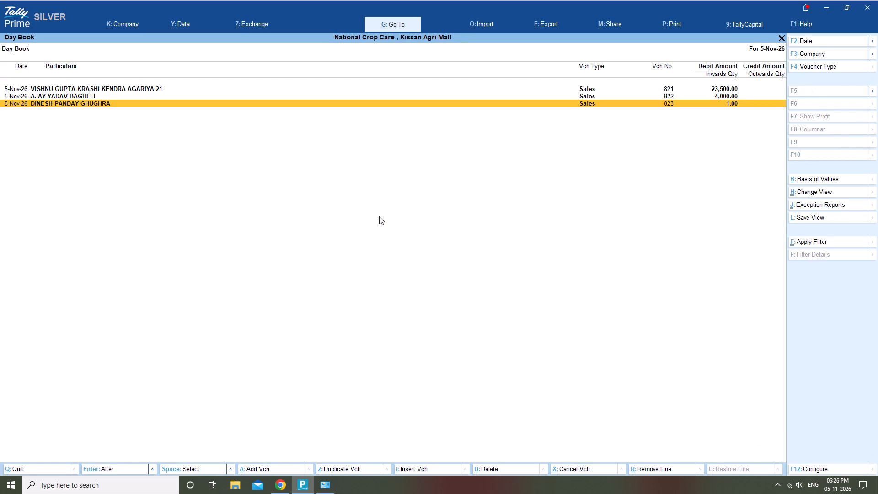
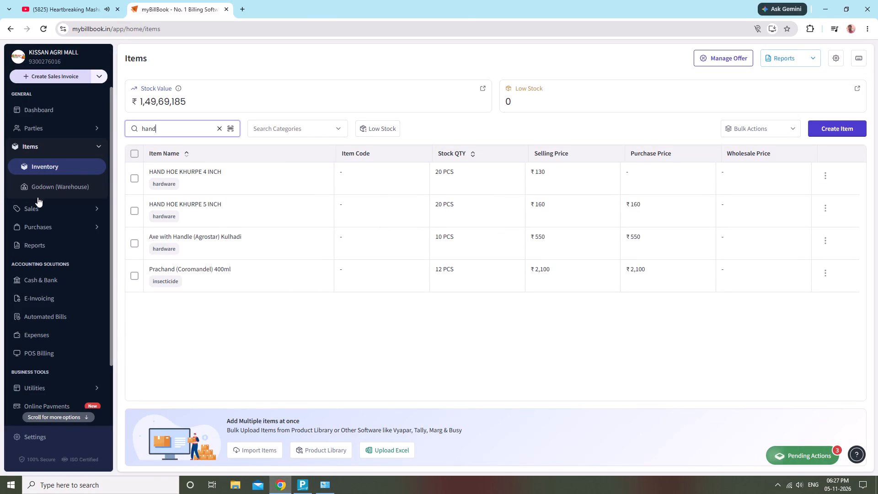
Open the sales invoices list and filter it to today's invoices.
click(46, 205)
click(177, 141)
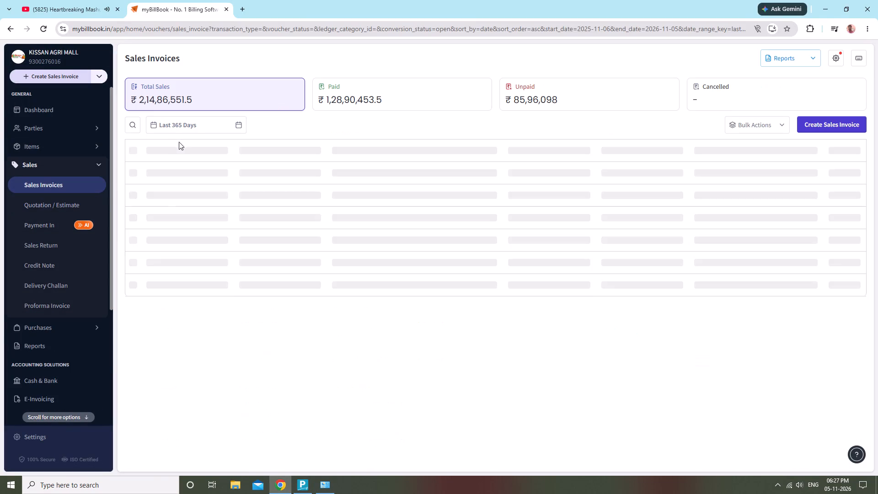
click(198, 128)
click(208, 141)
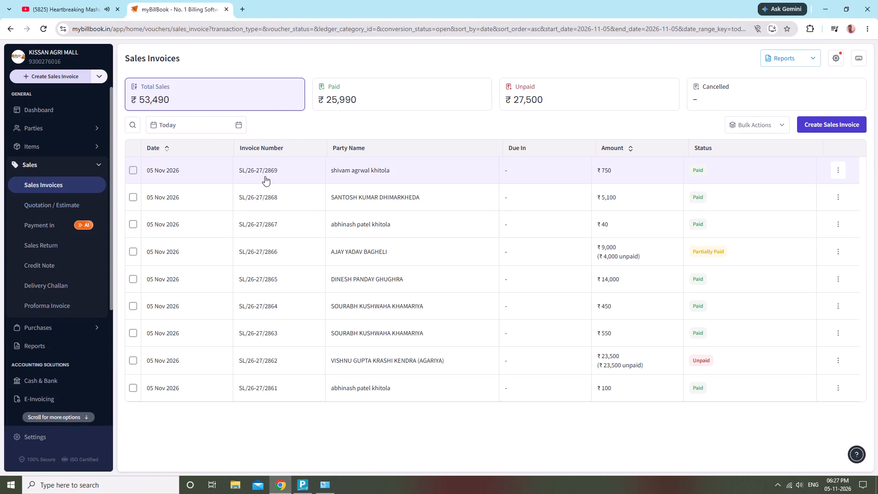
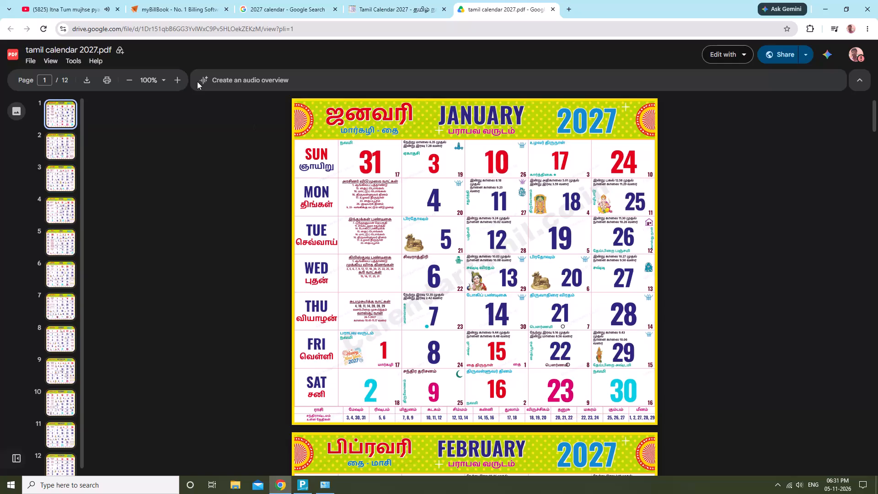
Switch from the calendar PDF to myBillBook and start a new sales invoice.
click(182, 2)
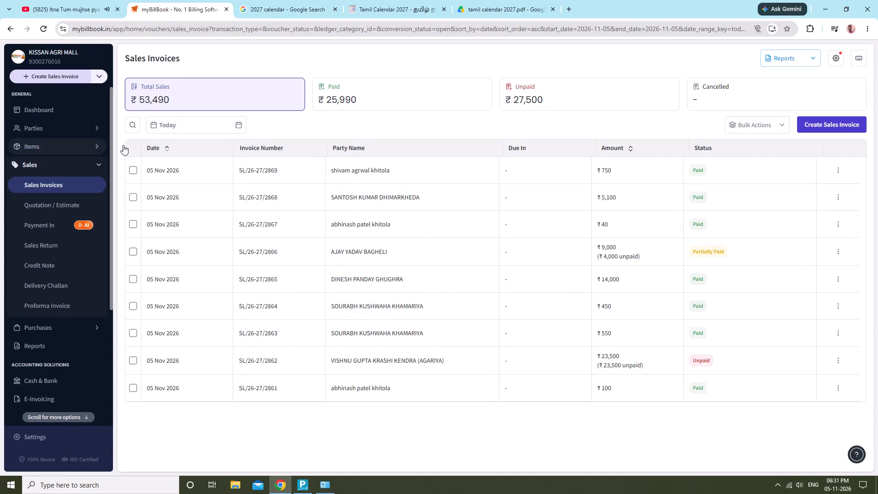
click(844, 115)
click(848, 129)
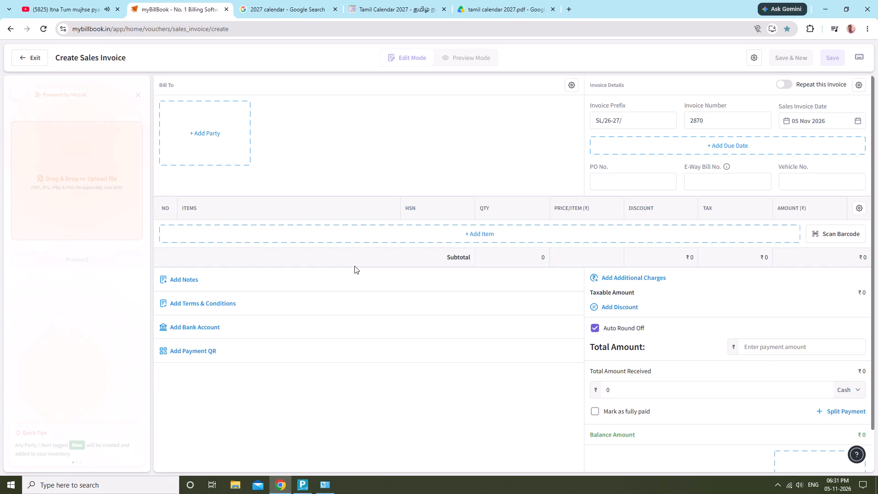
Search the invoice's item list for 3225 to find the wheat seeds to bill.
click(353, 234)
text(32)
text(25)
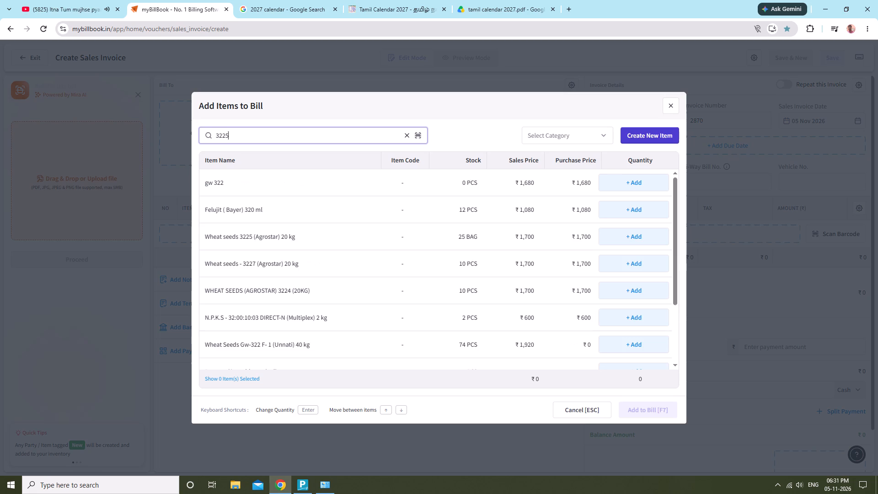
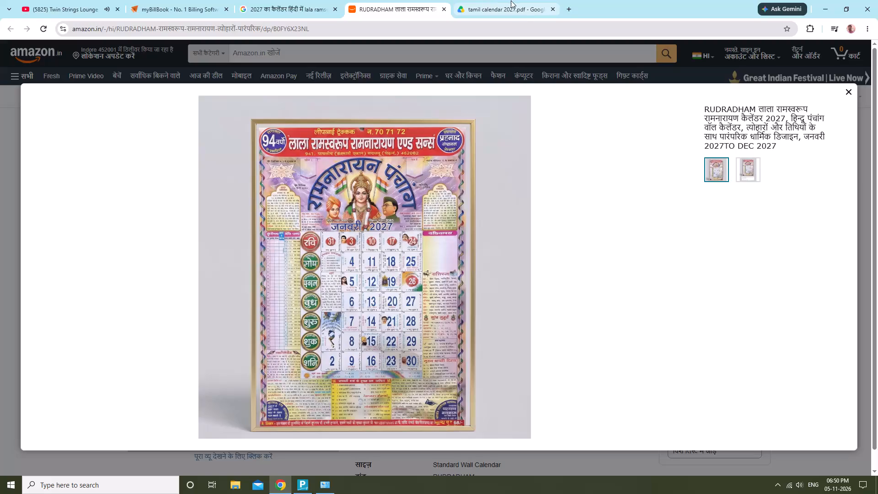
Close the Tamil calendar PDF, the Amazon calendar listing and the Google calendar search, returning to myBillBook.
click(551, 11)
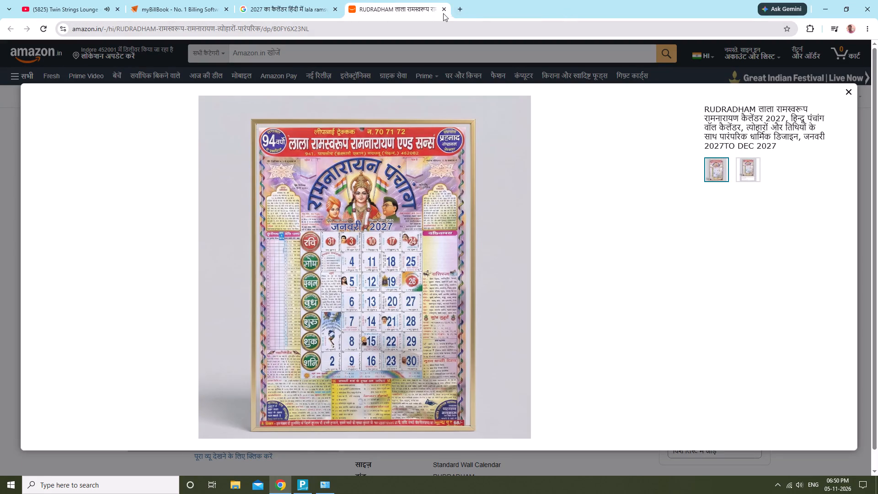
click(442, 5)
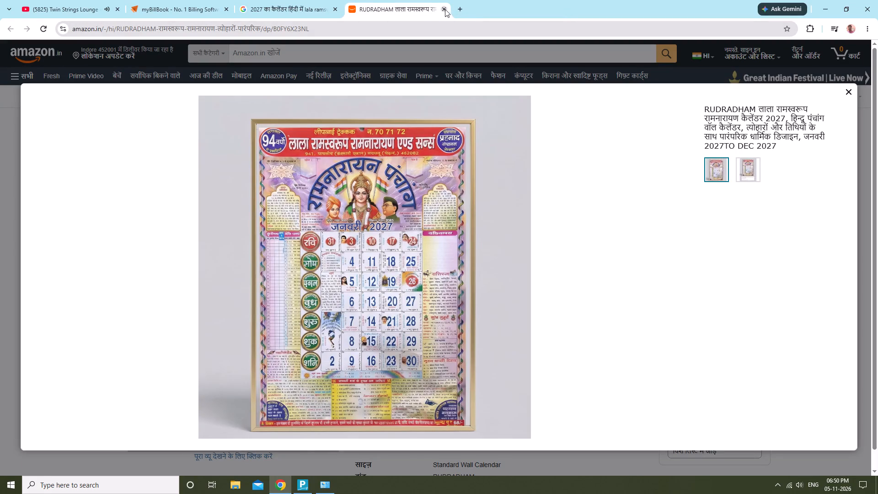
click(443, 7)
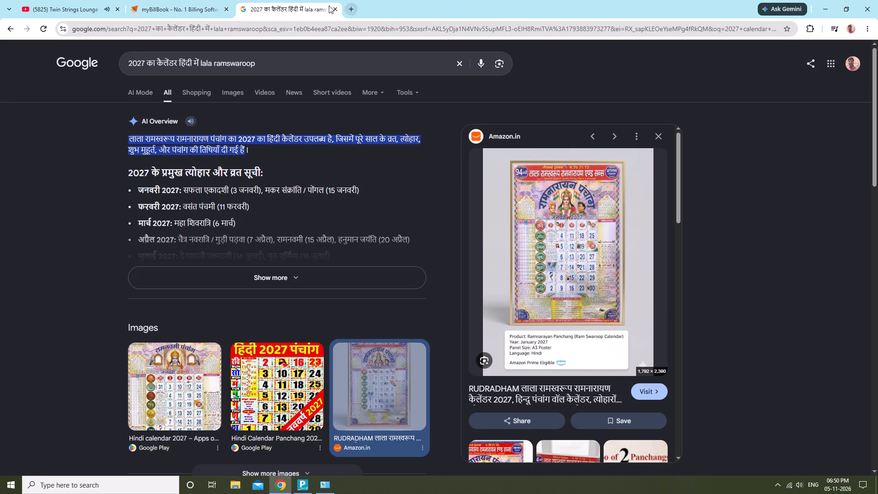
click(333, 9)
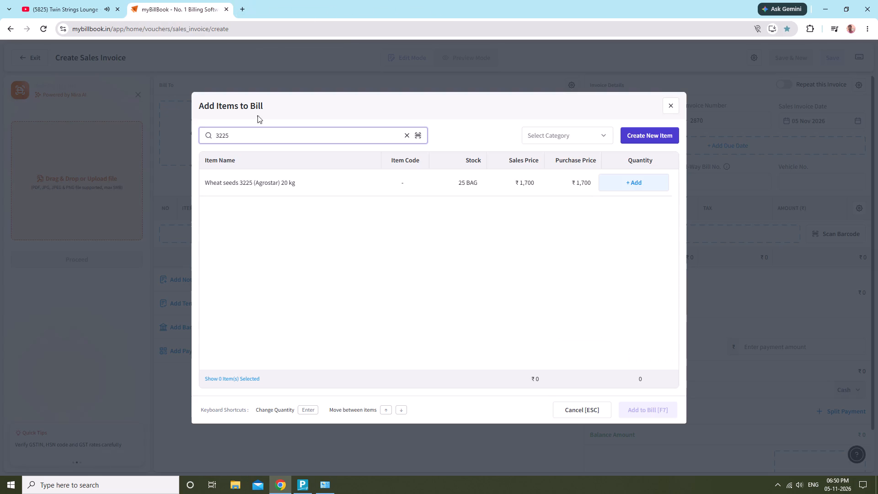
Close the item list without adding anything and leave the unsaved sales invoice for the Sales Invoices list.
click(669, 102)
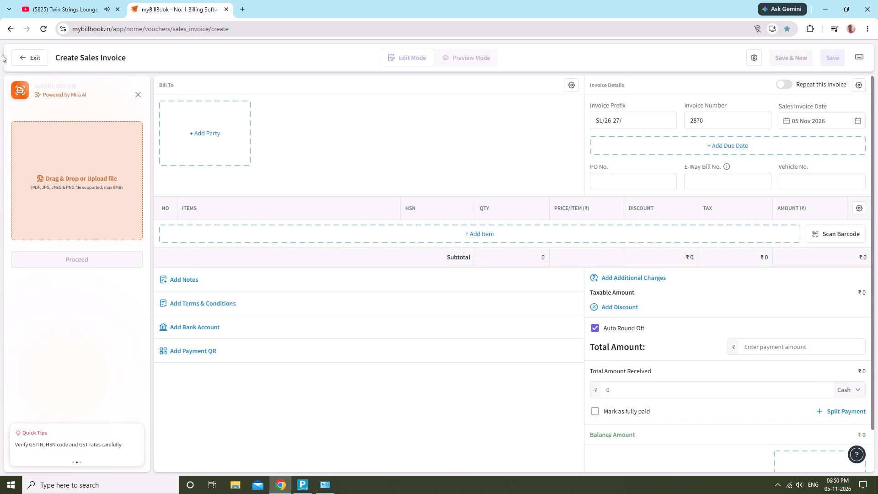
click(5, 23)
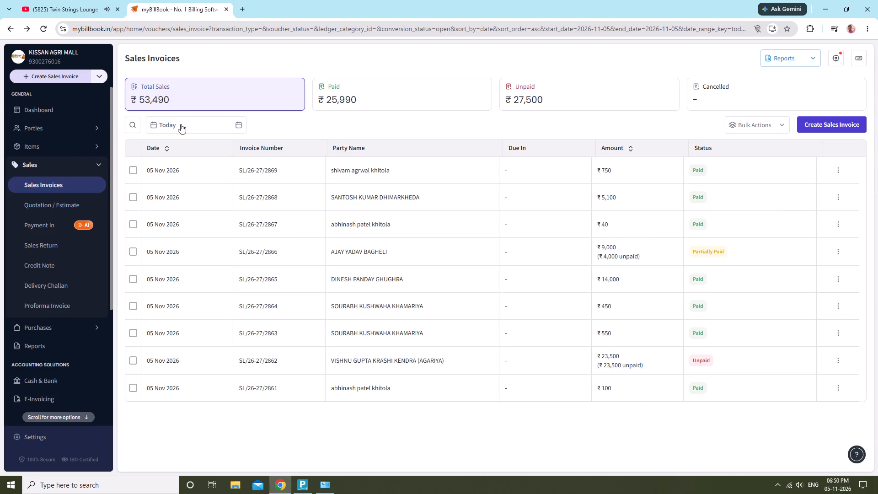